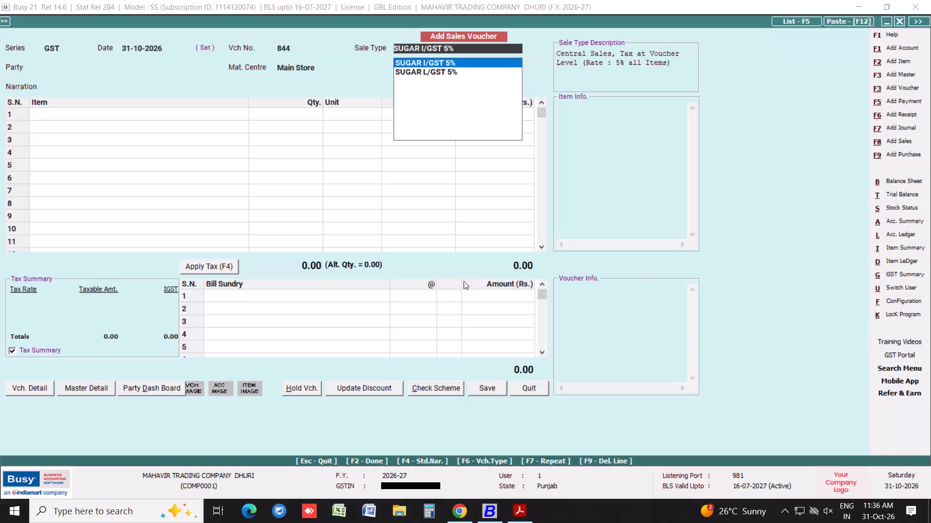
key(Return)
key(Tab)
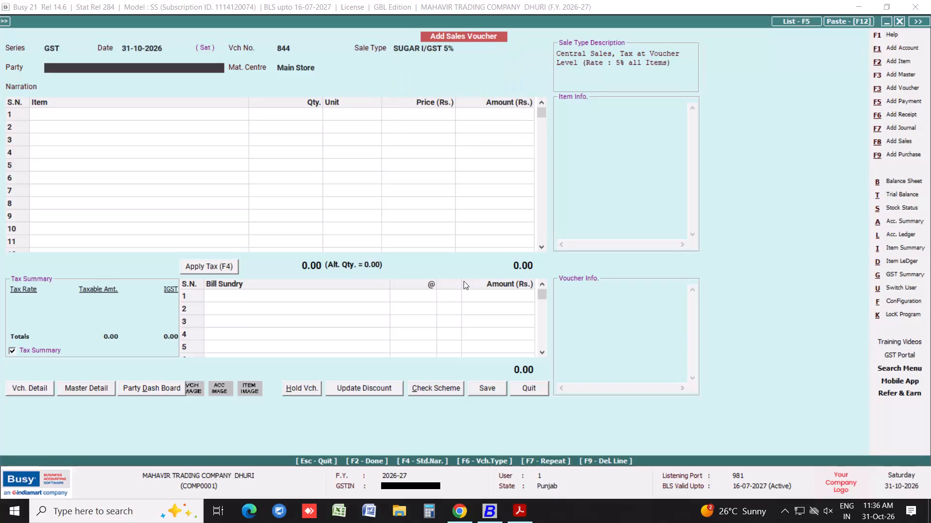
text(melinra)
key(Return)
key(Tab)
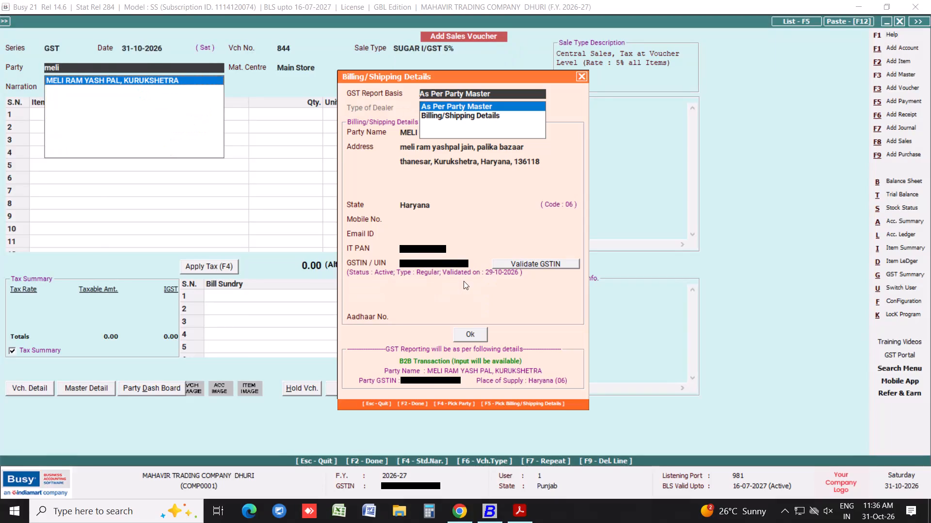
key(F2)
key(Return)
key(Tab)
key(Return)
key(Tab)
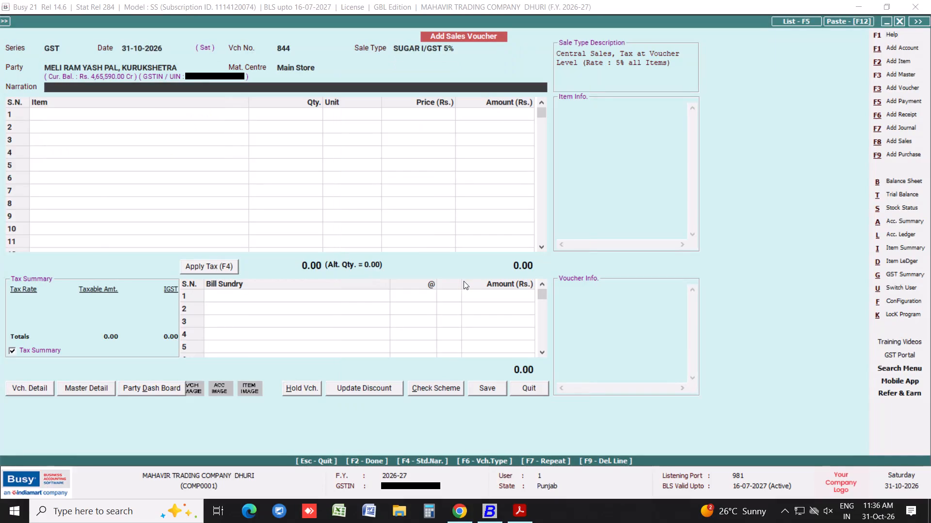
Fill the optional DISPATCH FROM field with the saved Triveni Eng. and Ind. Ltd entry just above the one ending KHA..., leaving the narration empty.
key(F4)
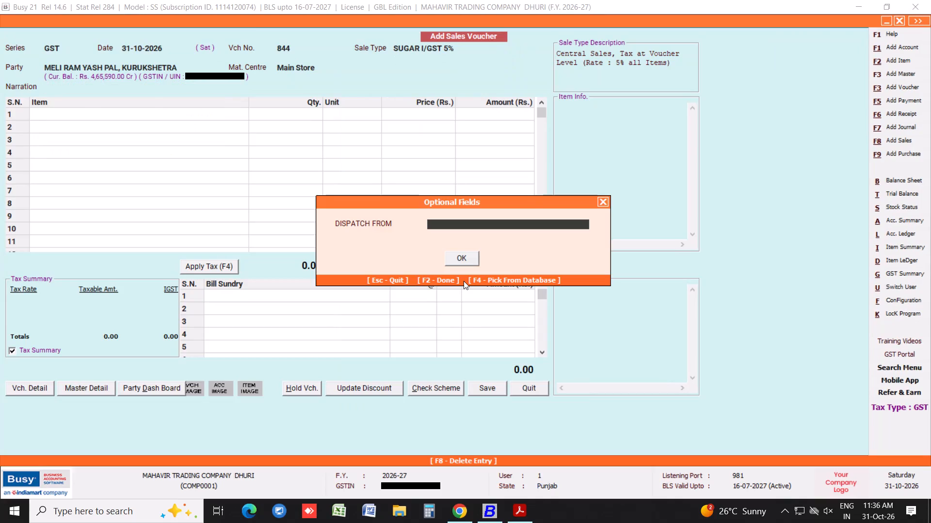
key(Down)
key(Down)
key(Down)
key(Down)
key(Down)
key(Down)
key(Down)
key(Down)
key(Down)
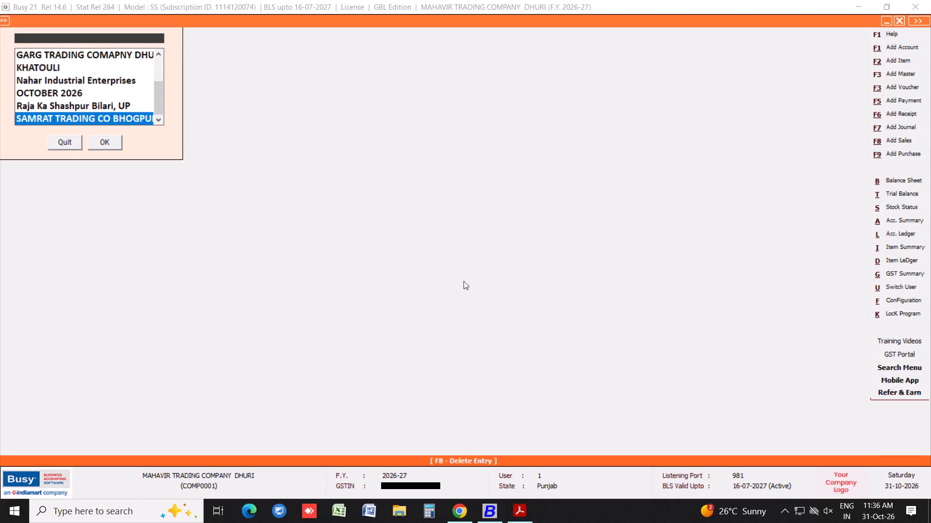
key(Down)
key(Down)
key(Down)
key(Down)
key(Down)
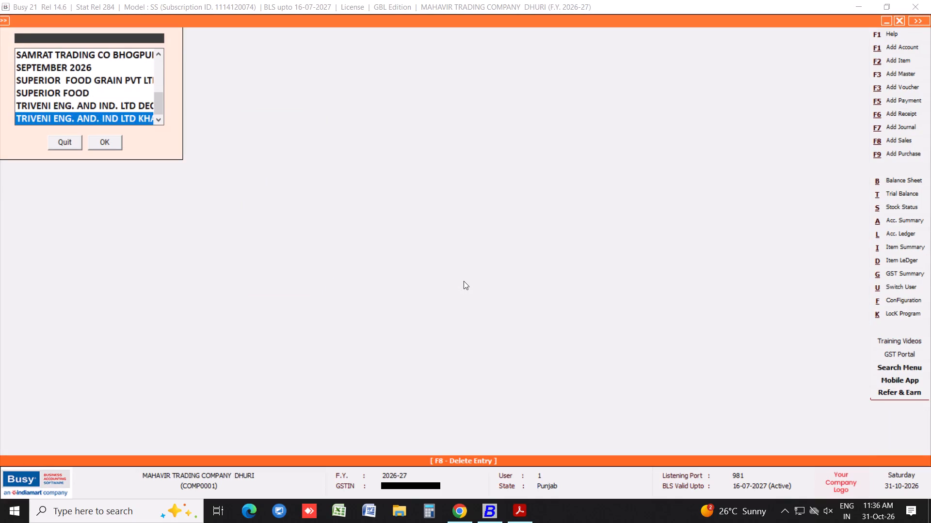
key(Up)
key(Return)
key(Return)
key(Tab)
key(Tab)
key(Return)
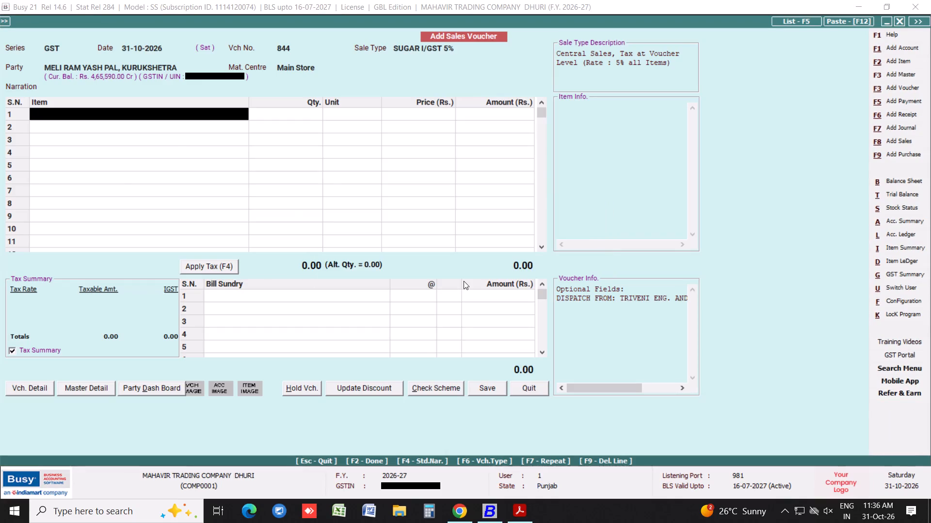
Enter CRYSTAL SUGAR as the first item, with a quantity of 75 QTL at a price of Rs. 5,912.25.
text(cr)
key(Return)
key(Return)
key(Return)
key(Tab)
key(Return)
key(Tab)
key(Return)
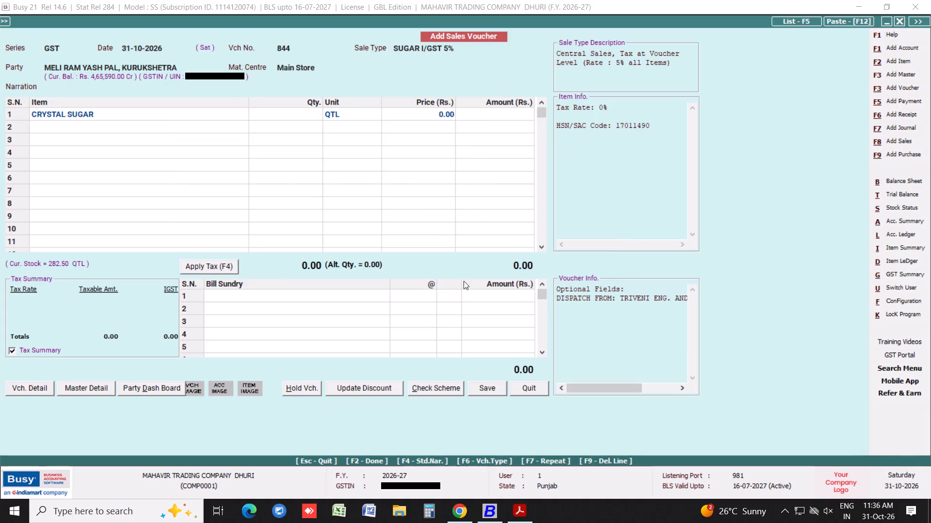
text(775)
key(Return)
key(Return)
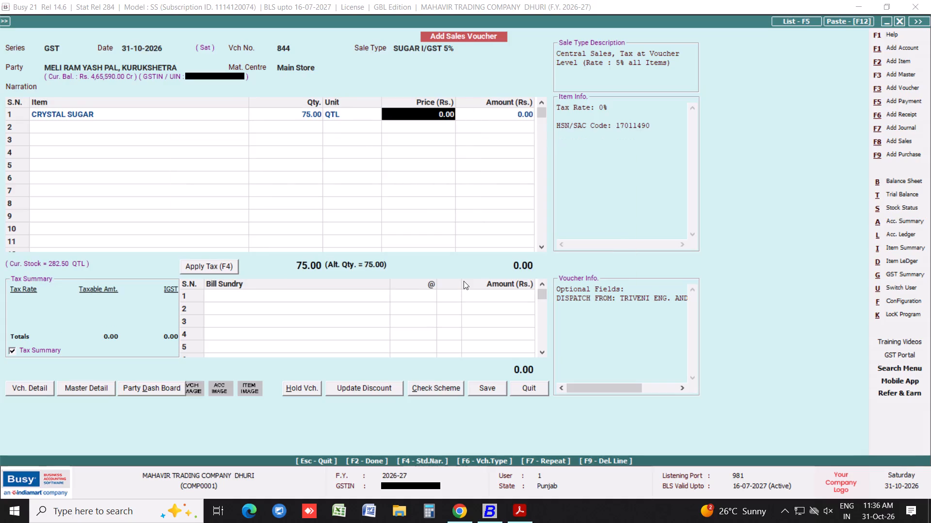
text(55912.25)
key(Return)
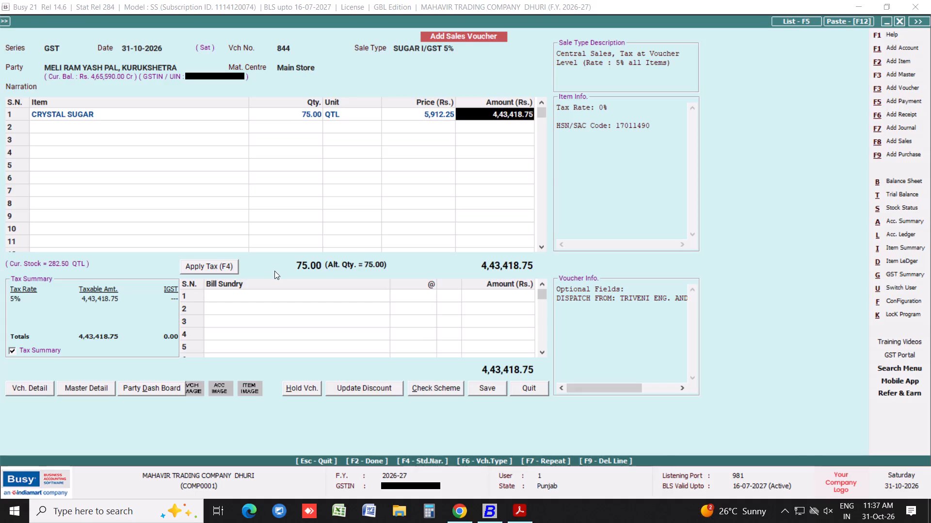
Apply the 5% IGST to the voucher as a bill sundry.
click(220, 268)
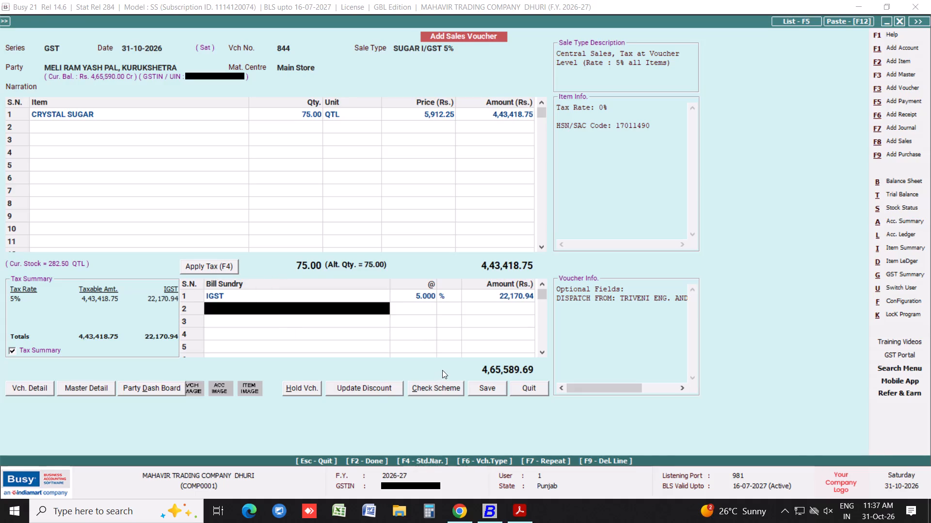
Add a Rounded Off (+) bill sundry of 0.31 below the IGST line.
key(r)
key(r)
key(Down)
key(Down)
key(Down)
key(Return)
text(00.31)
key(Return)
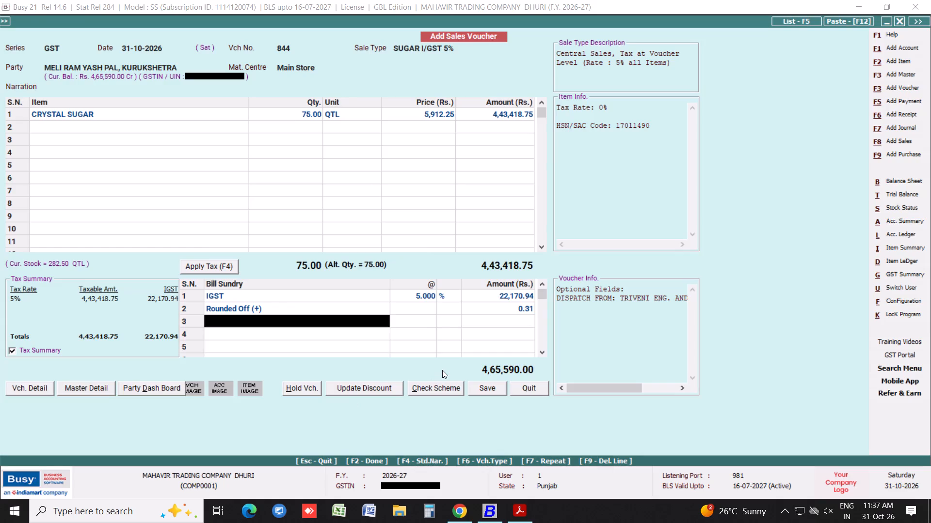
click(489, 385)
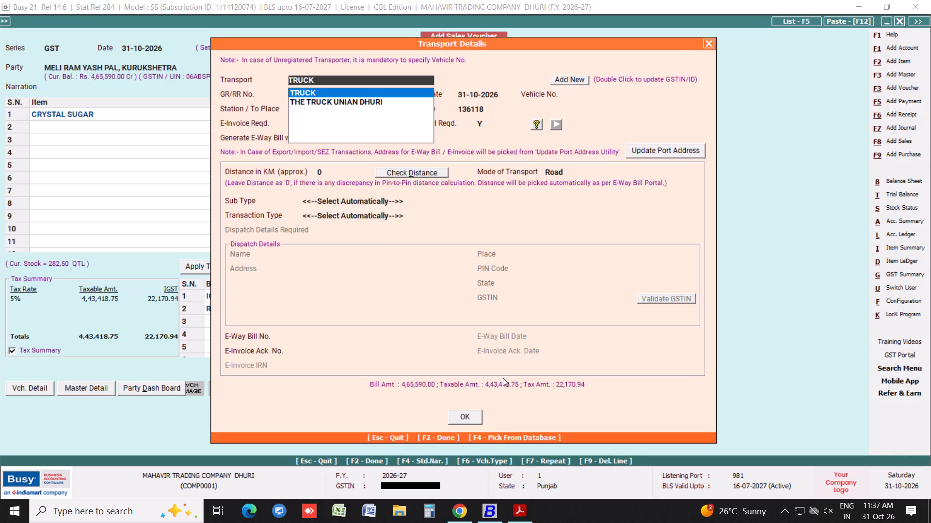
key(Return)
key(Tab)
key(Return)
key(Tab)
key(Return)
key(Tab)
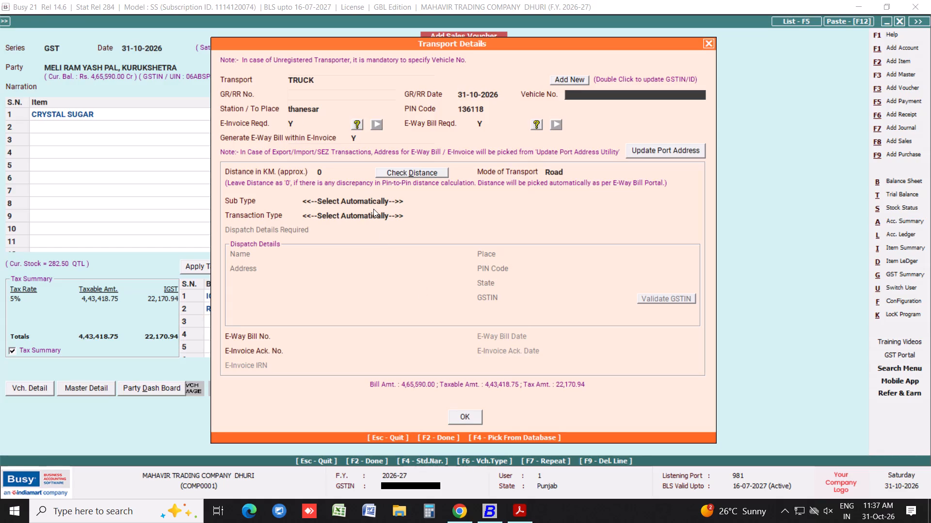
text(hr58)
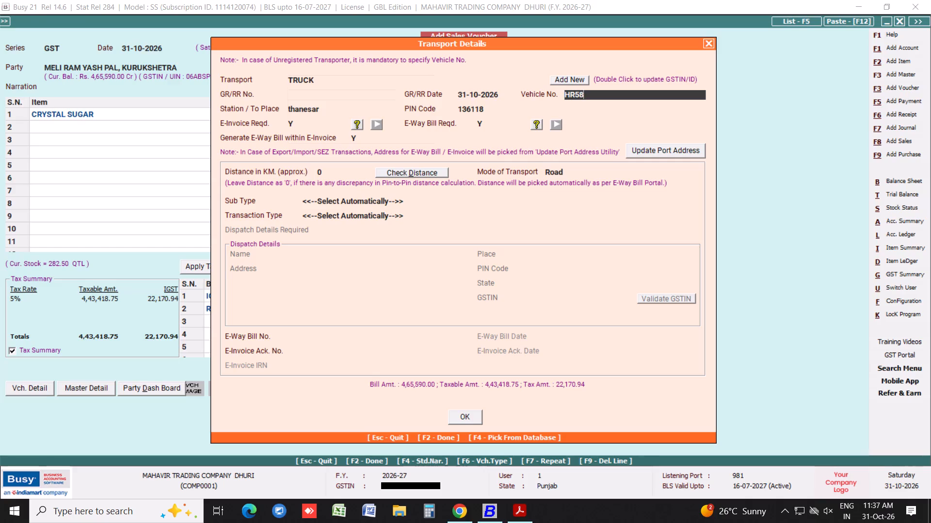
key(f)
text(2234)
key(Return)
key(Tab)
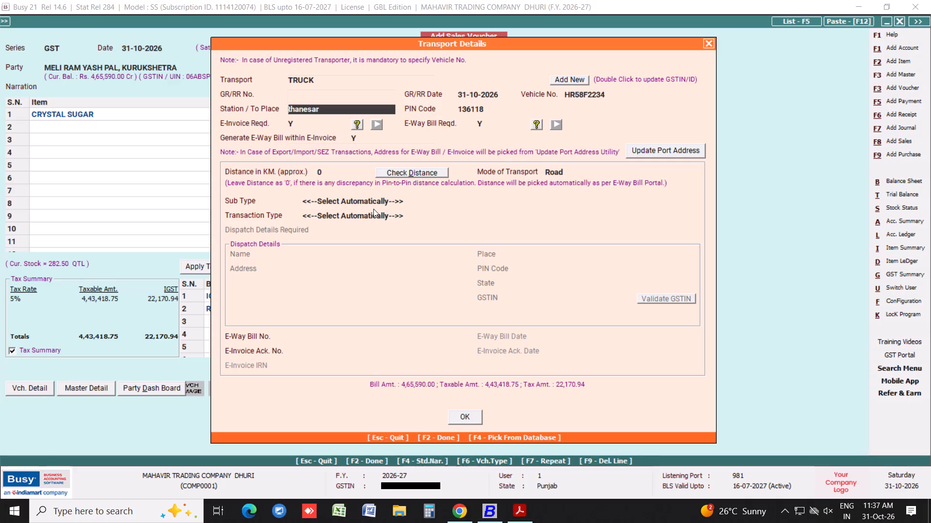
Accept thanesar and its PIN code as destination, and keep e-invoice, e-way bill and e-way bill generation within e-invoice set to Y.
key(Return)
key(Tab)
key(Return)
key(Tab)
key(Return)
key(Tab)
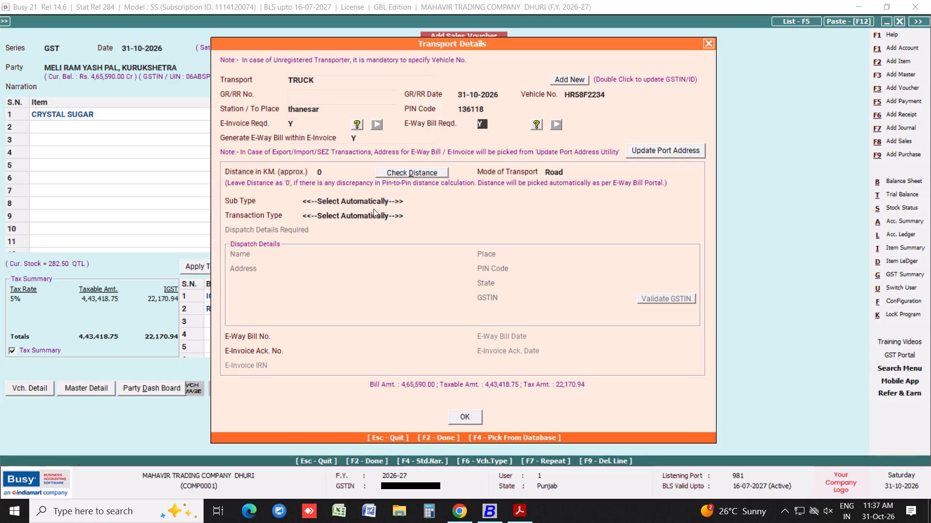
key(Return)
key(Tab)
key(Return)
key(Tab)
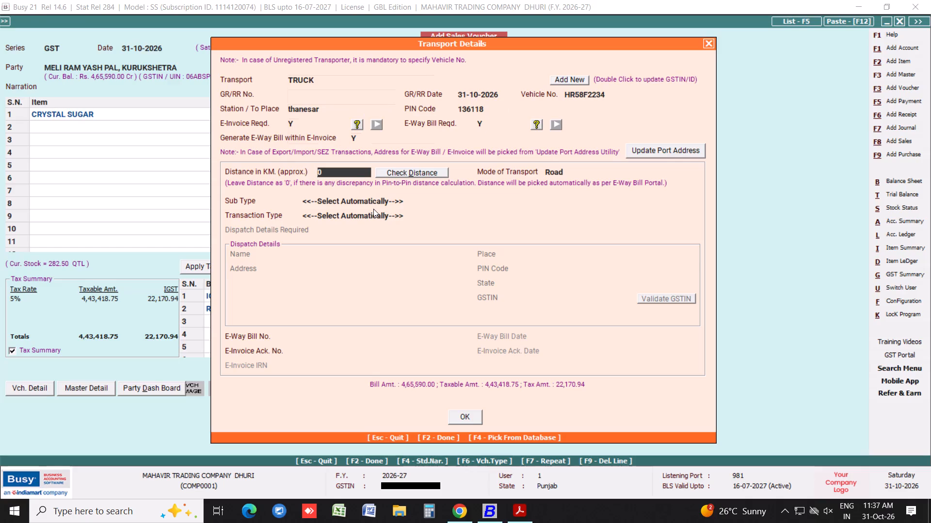
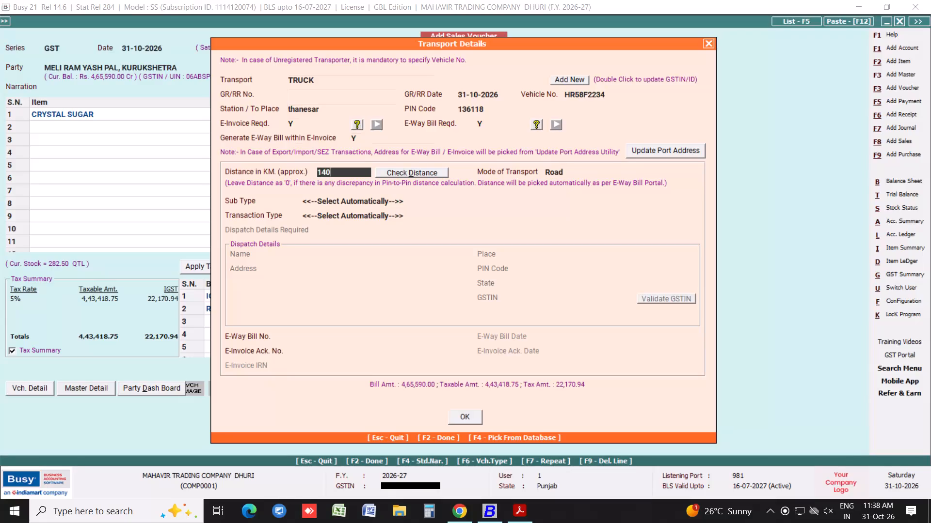
Set the approximate transport distance to 145 km.
key(Return)
key(Tab)
key(Return)
key(Tab)
key(Return)
key(Tab)
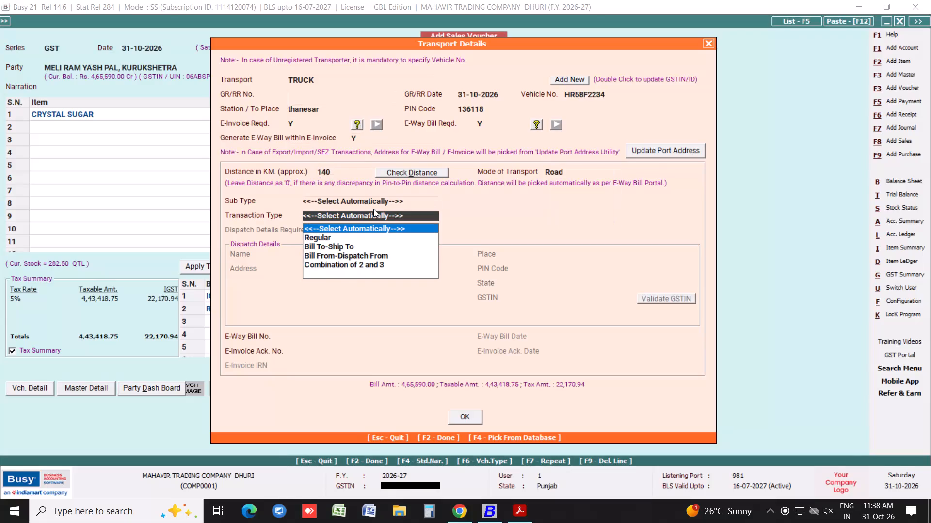
click(343, 172)
key(BackSpace)
key(BackSpace)
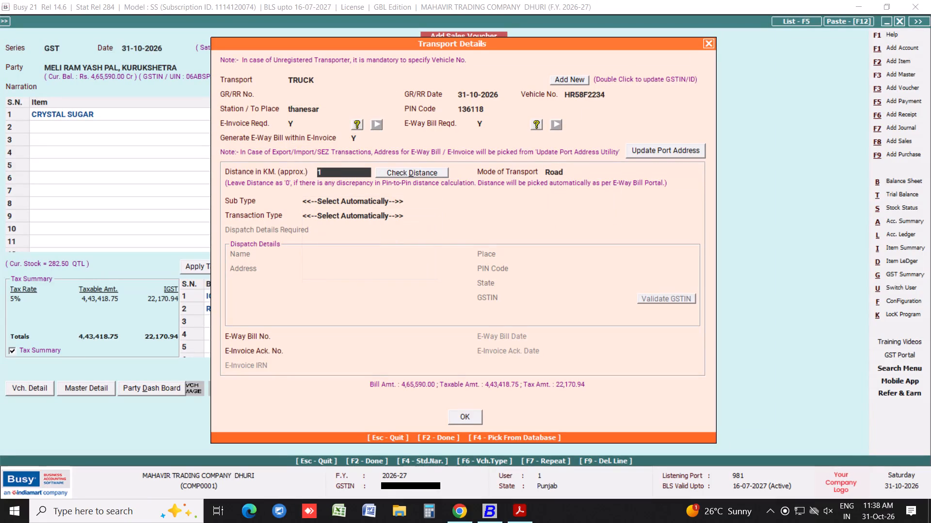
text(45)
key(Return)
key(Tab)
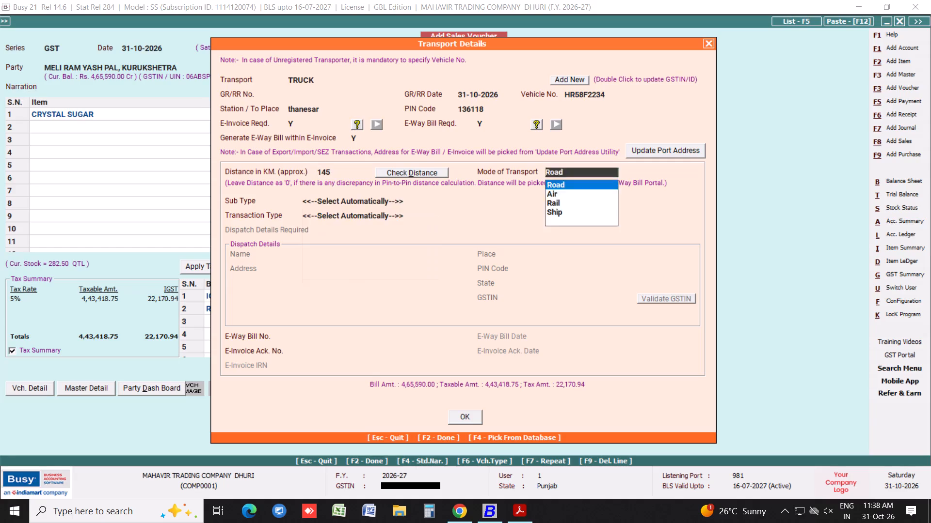
Keep Road as transport mode and automatic sub type, set the transaction type to Bill From-Dispatch From, and mark dispatch details as required.
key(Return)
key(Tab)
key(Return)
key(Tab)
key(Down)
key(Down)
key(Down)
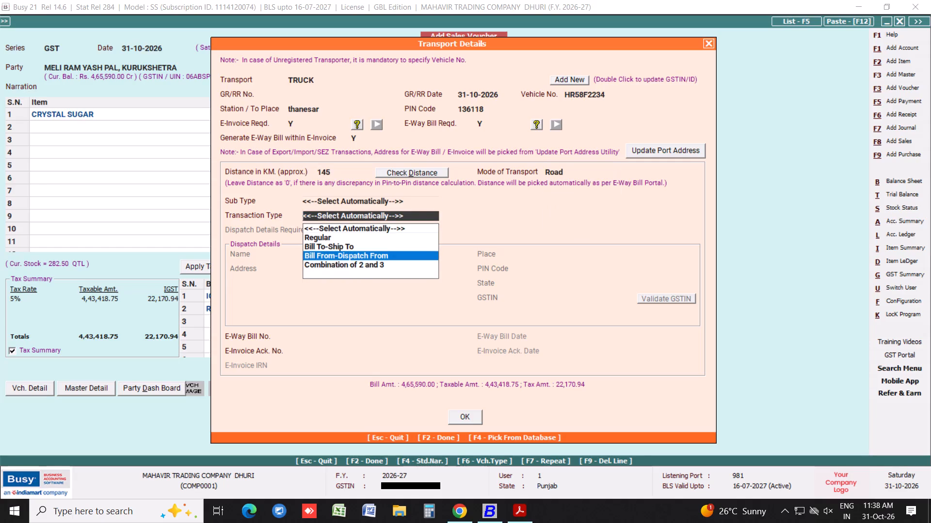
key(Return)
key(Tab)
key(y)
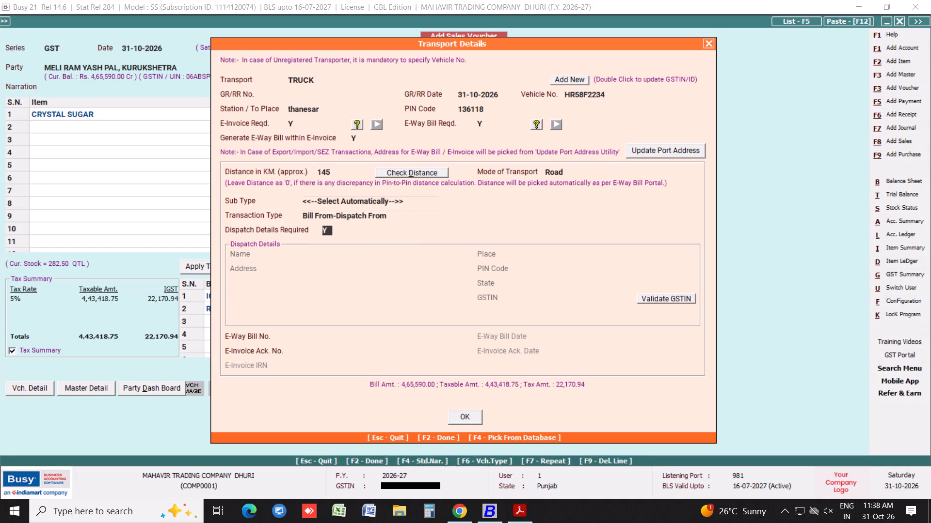
In the dispatch details, set the state to Uttar Pradesh, enter the dispatching supplier's GSTIN and validate it to fill in the supplier's details.
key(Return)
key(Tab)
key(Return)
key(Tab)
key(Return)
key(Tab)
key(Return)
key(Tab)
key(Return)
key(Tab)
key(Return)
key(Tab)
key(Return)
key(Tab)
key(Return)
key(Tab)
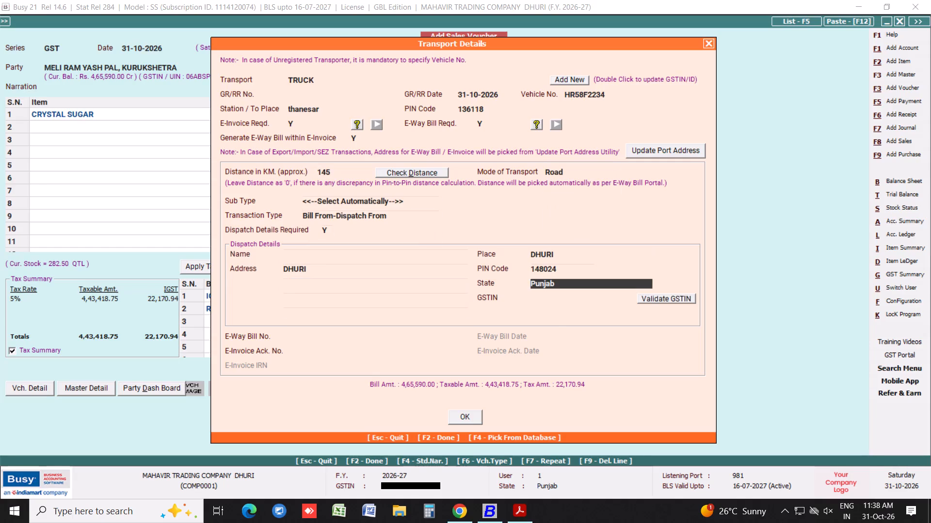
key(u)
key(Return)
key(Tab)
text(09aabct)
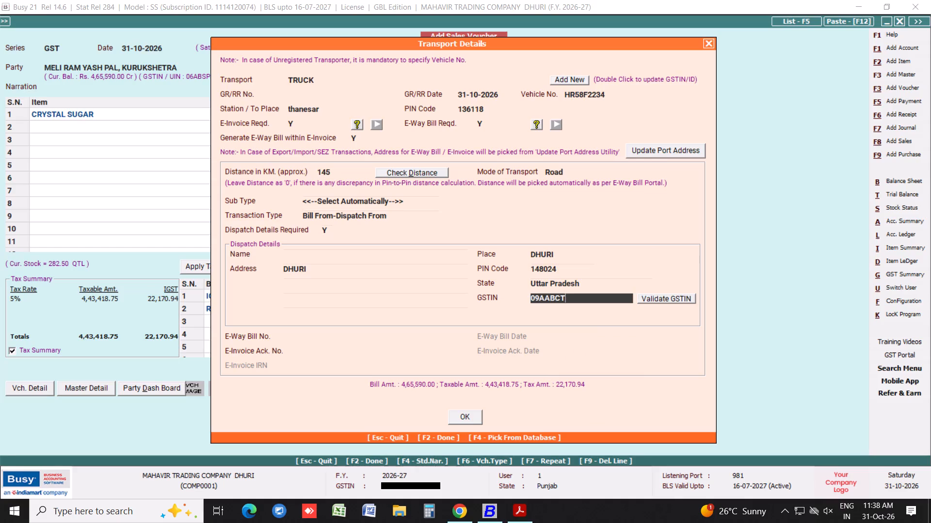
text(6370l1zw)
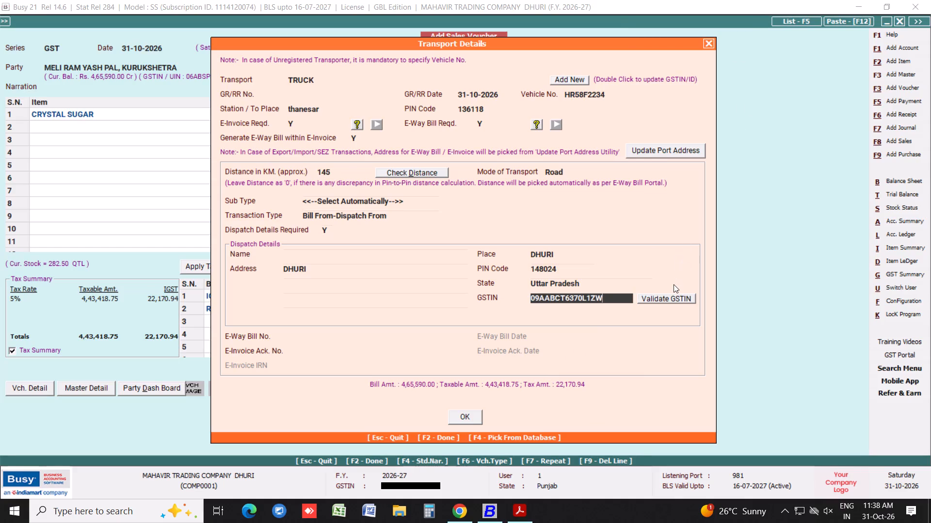
click(676, 297)
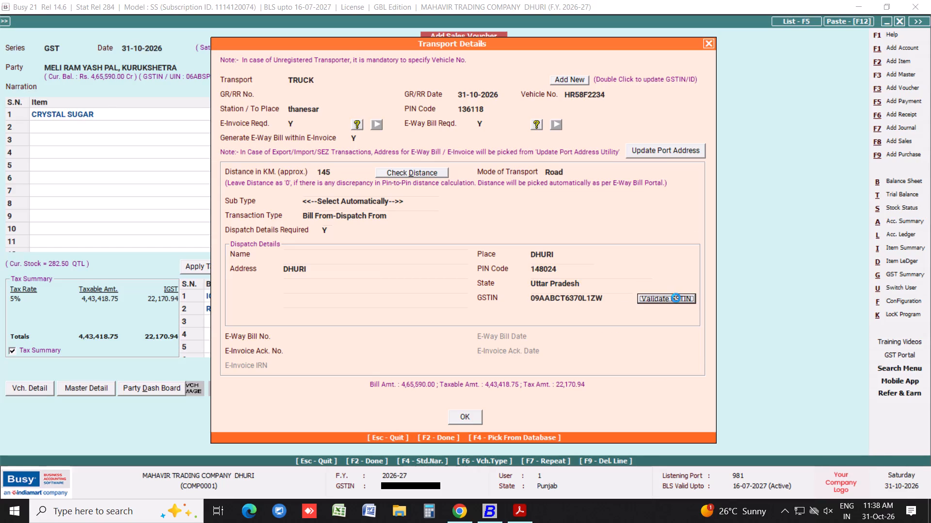
click(707, 368)
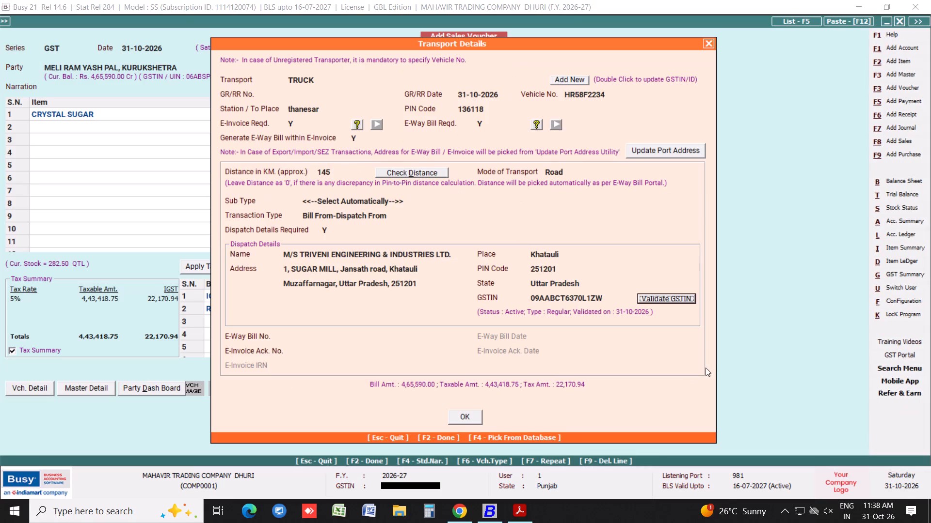
Replace the first line of the dispatch address with DEOBAND.
click(432, 267)
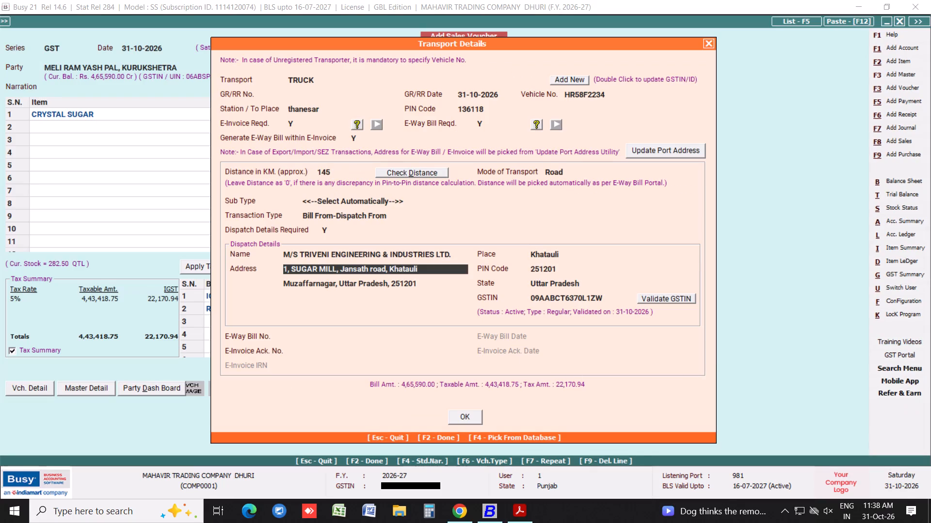
key(BackSpace)
key(BackSpace)
key(BackSpace)
key(BackSpace)
key(BackSpace)
key(BackSpace)
key(BackSpace)
key(BackSpace)
key(BackSpace)
key(BackSpace)
key(BackSpace)
key(BackSpace)
key(BackSpace)
key(BackSpace)
key(BackSpace)
key(BackSpace)
key(BackSpace)
key(BackSpace)
key(BackSpace)
key(BackSpace)
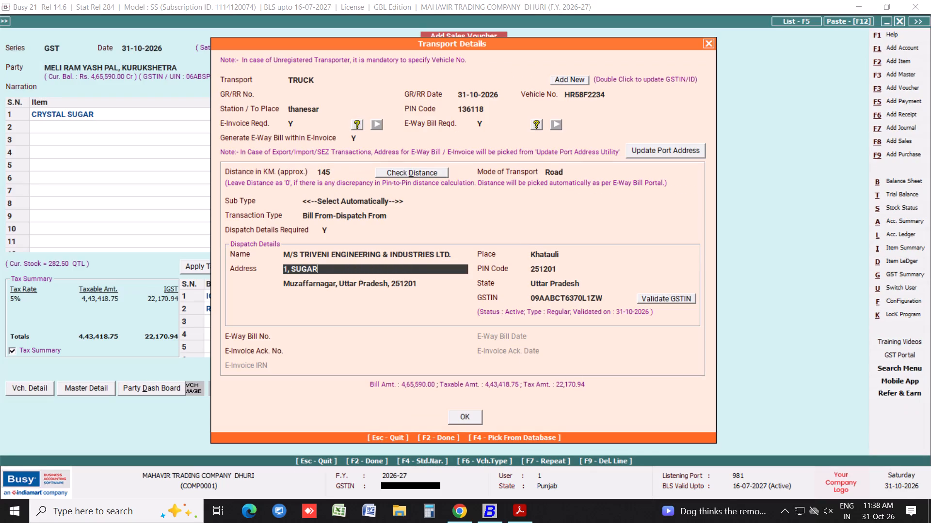
key(BackSpace)
key(BackSpace)
key(BackSpace)
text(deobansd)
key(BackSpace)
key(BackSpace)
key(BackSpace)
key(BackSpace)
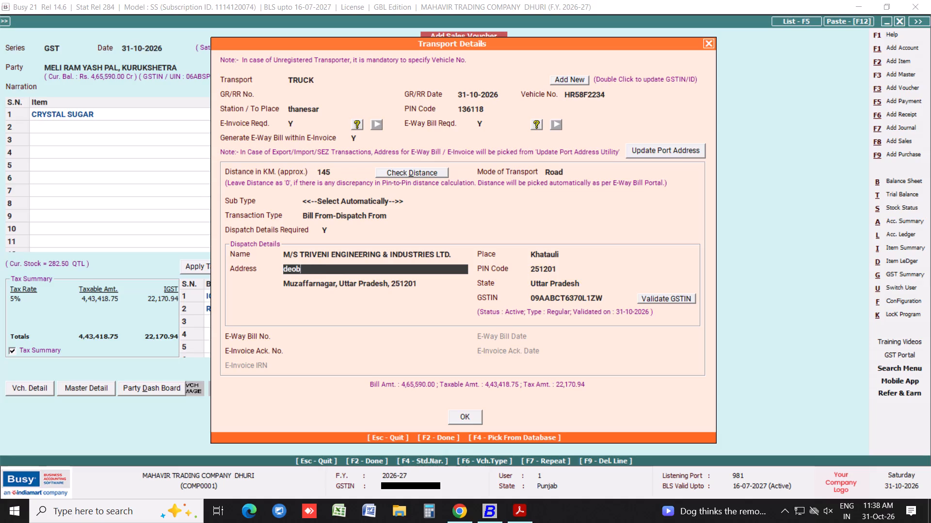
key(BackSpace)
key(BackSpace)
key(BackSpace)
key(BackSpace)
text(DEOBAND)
Clear the second line of the dispatch address.
drag(429, 282, 396, 289)
drag(372, 290, 284, 289)
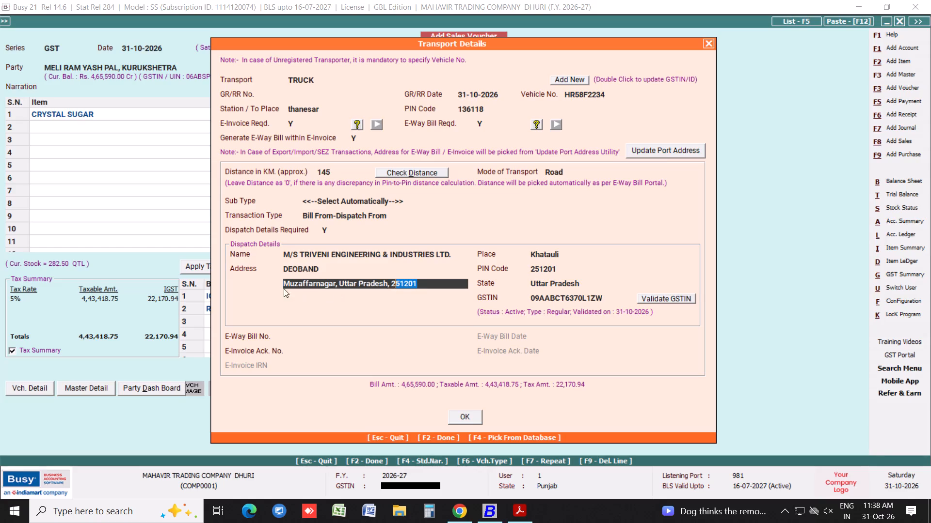
drag(284, 289, 278, 287)
key(BackSpace)
key(BackSpace)
key(BackSpace)
key(BackSpace)
key(BackSpace)
key(BackSpace)
key(BackSpace)
key(BackSpace)
key(BackSpace)
key(BackSpace)
key(BackSpace)
key(BackSpace)
key(BackSpace)
key(BackSpace)
key(BackSpace)
key(BackSpace)
key(BackSpace)
key(BackSpace)
key(BackSpace)
key(BackSpace)
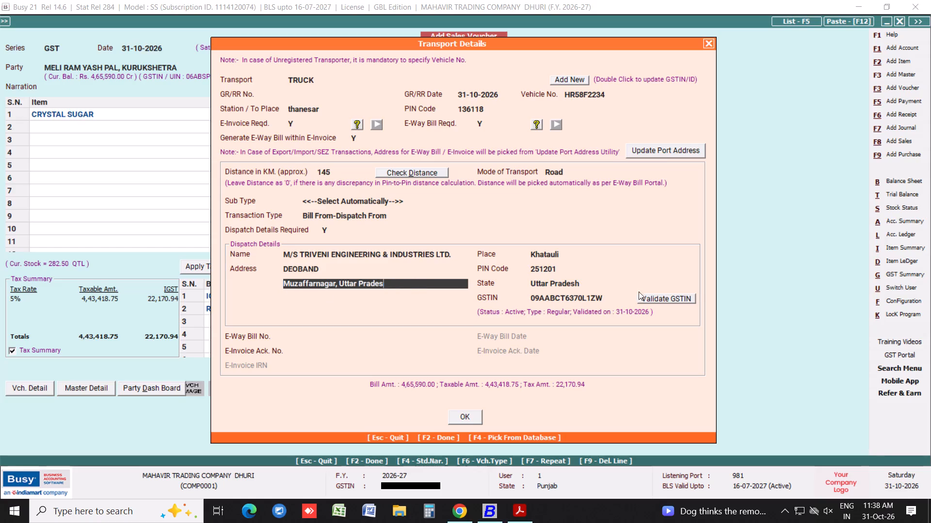
key(shift+Tab)
key(shift+Tab)
key(shift+Tab)
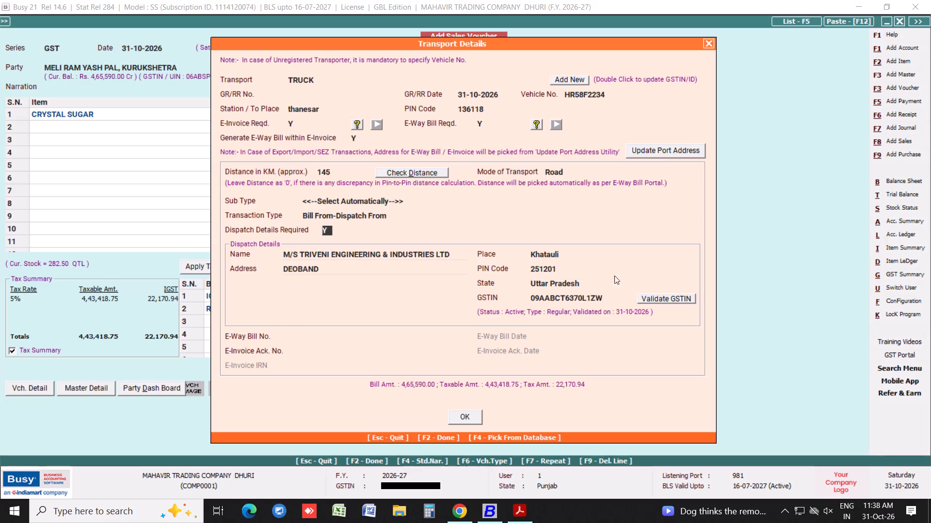
Change the dispatch place to DEOBAND.
click(592, 257)
key(BackSpace)
key(BackSpace)
key(BackSpace)
key(BackSpace)
key(BackSpace)
key(BackSpace)
key(BackSpace)
key(BackSpace)
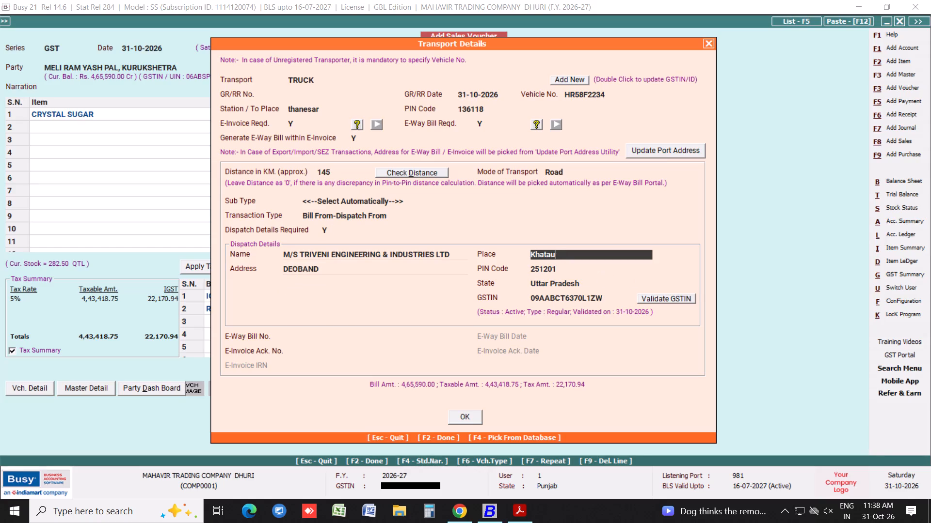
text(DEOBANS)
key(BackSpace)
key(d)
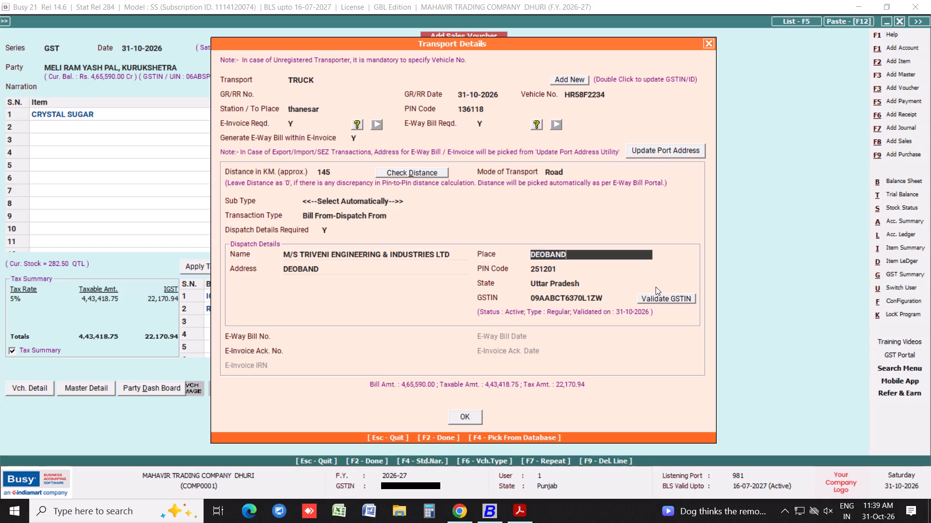
Set the dispatch PIN code to 247554 and accept the transport details.
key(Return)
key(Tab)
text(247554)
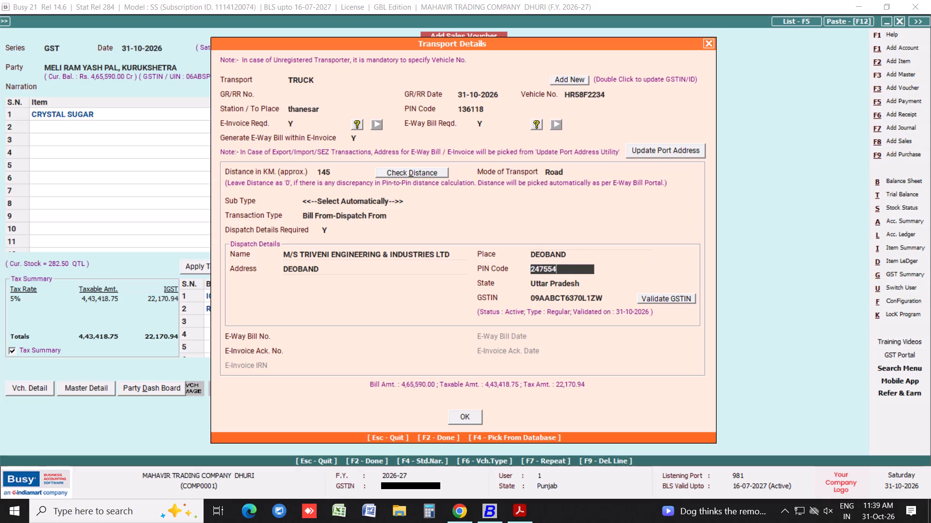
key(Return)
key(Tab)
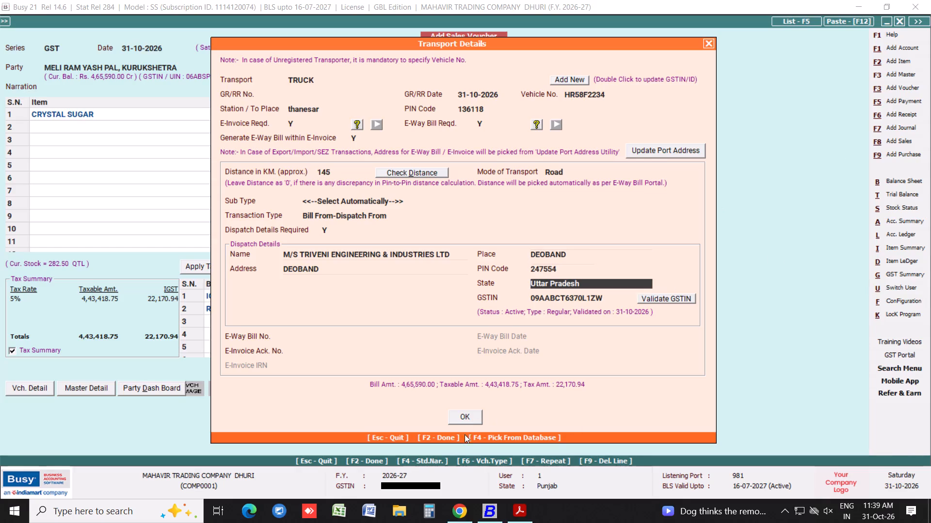
click(468, 416)
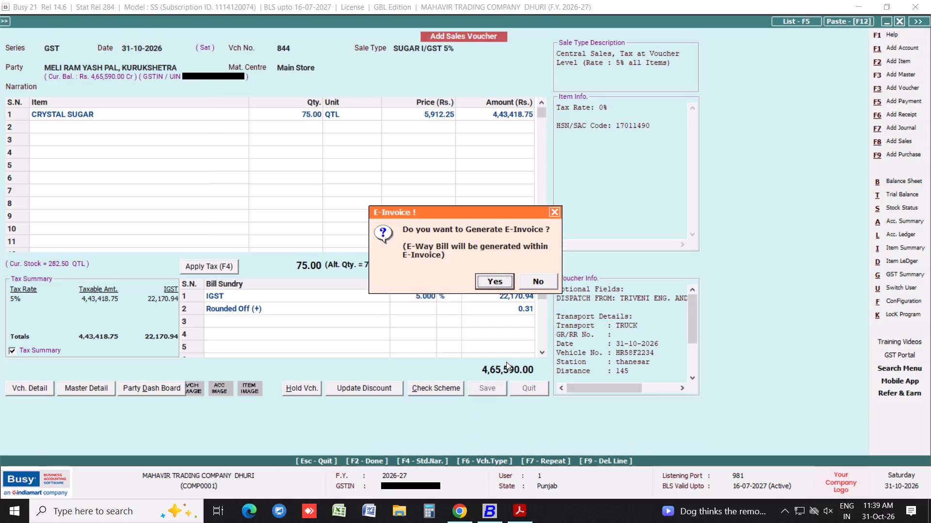
Generate the e-invoice with the e-way bill included, keeping the default IRN options and skipping the error check, and leave sales voucher entry.
click(493, 282)
click(399, 276)
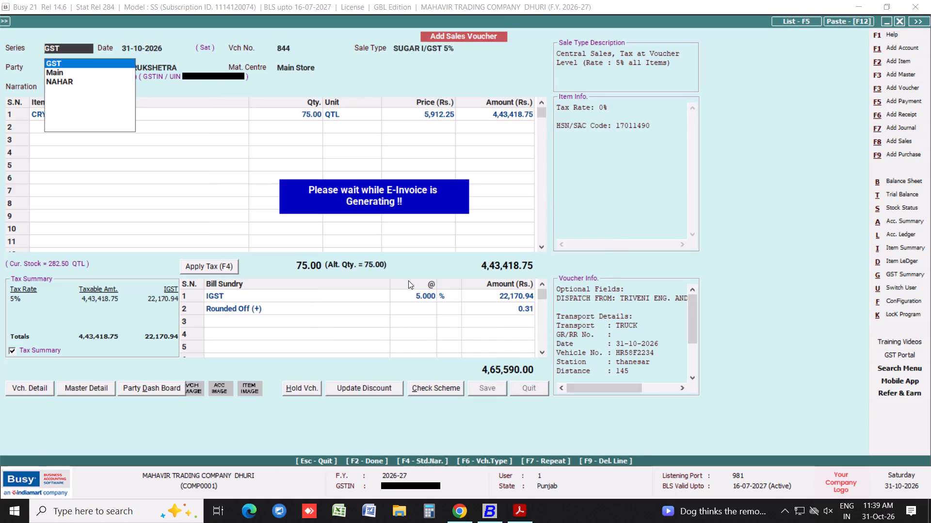
click(252, 221)
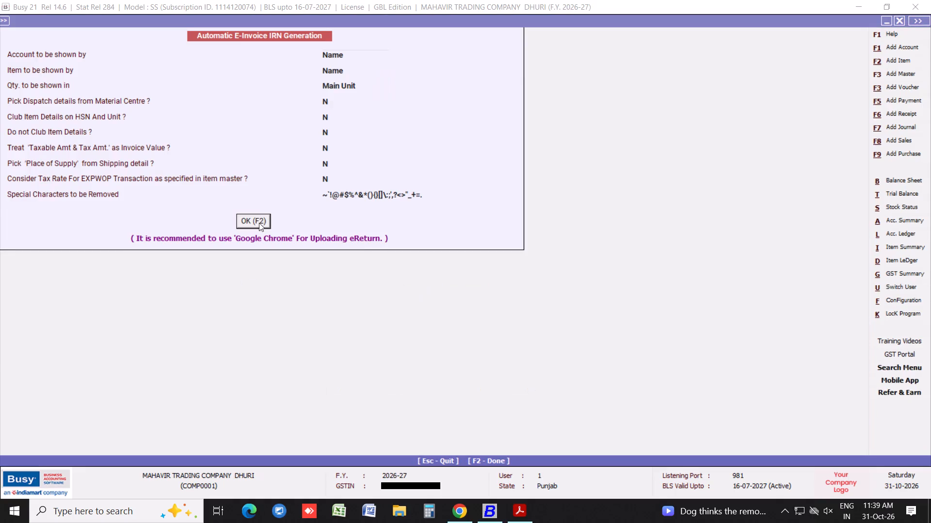
click(421, 277)
key(Escape)
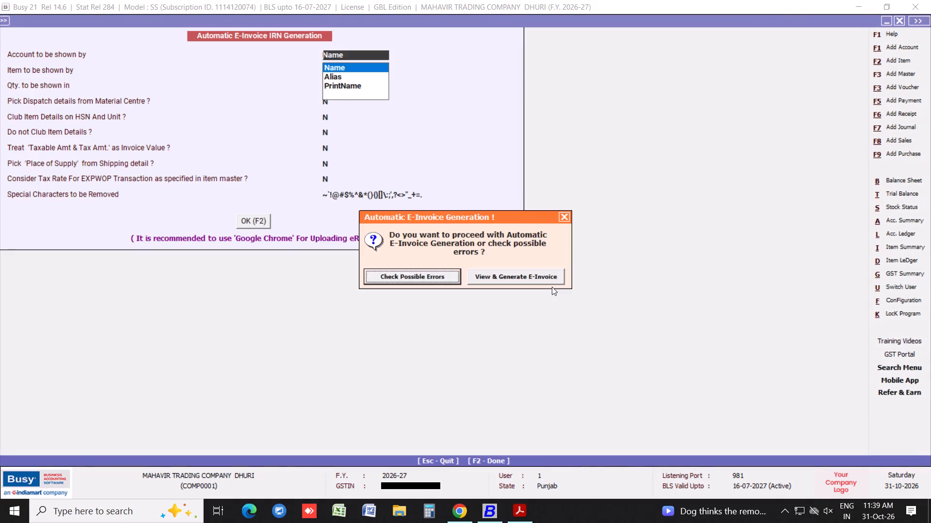
click(548, 278)
click(415, 411)
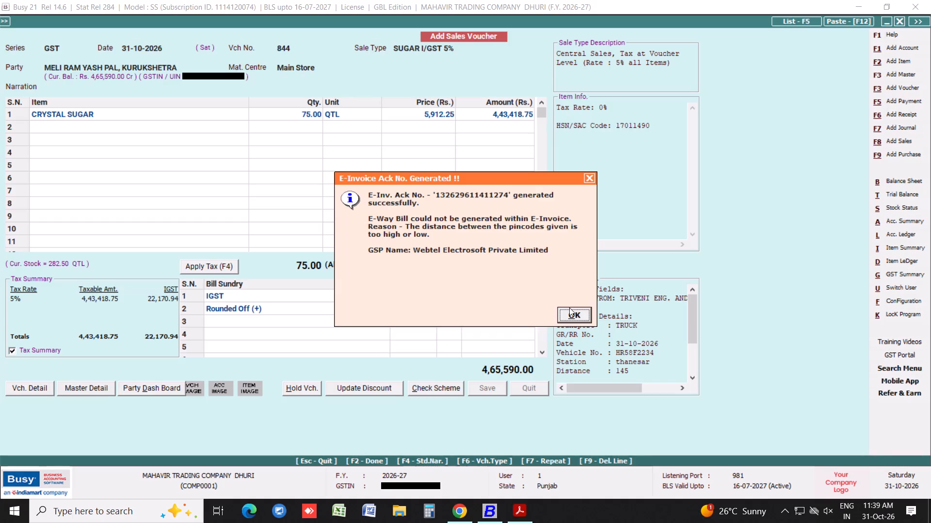
key(Escape)
key(Escape)
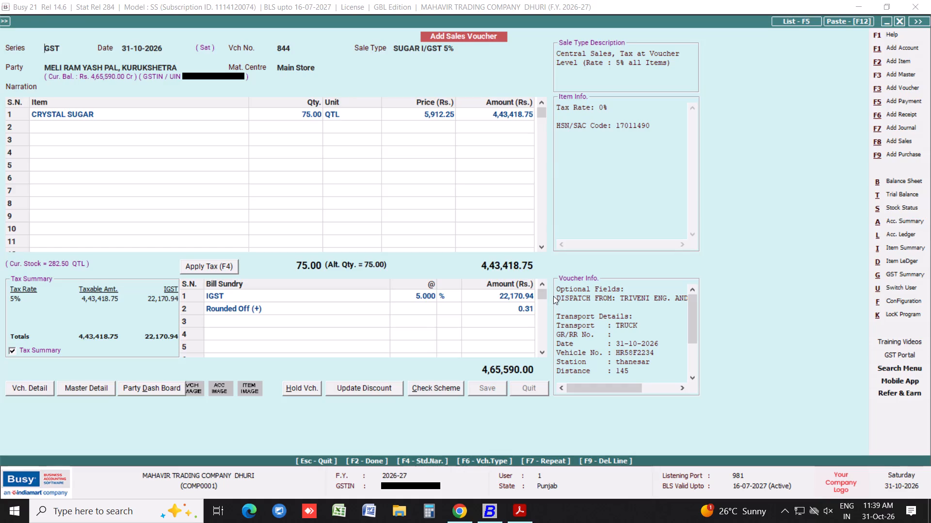
key(Escape)
key(Escape)
key(Escape)
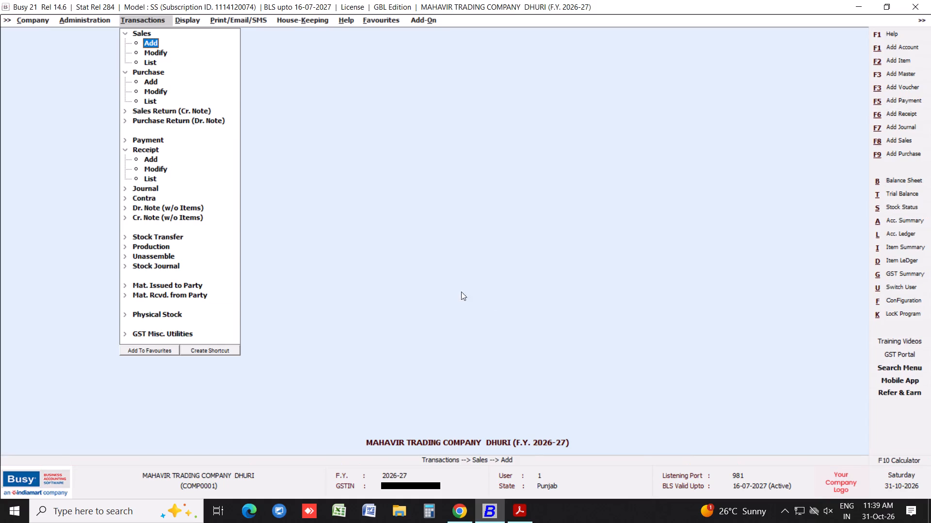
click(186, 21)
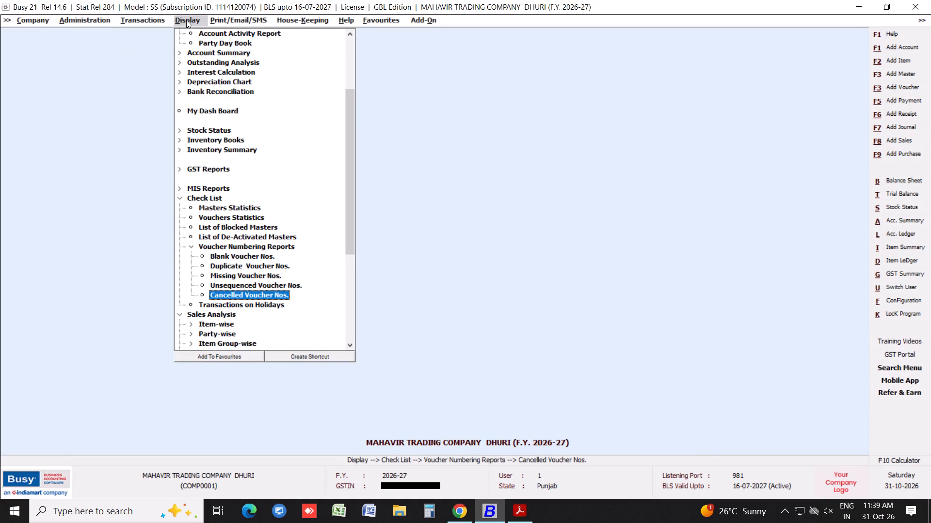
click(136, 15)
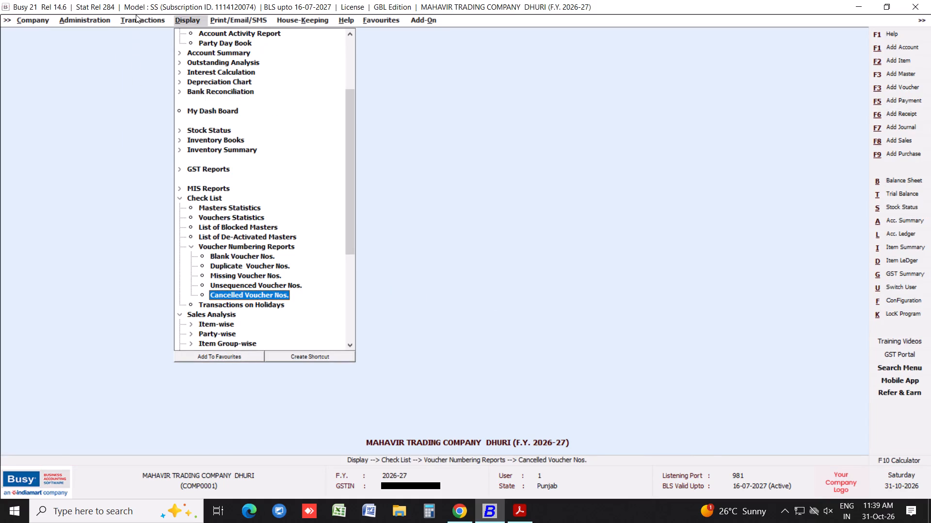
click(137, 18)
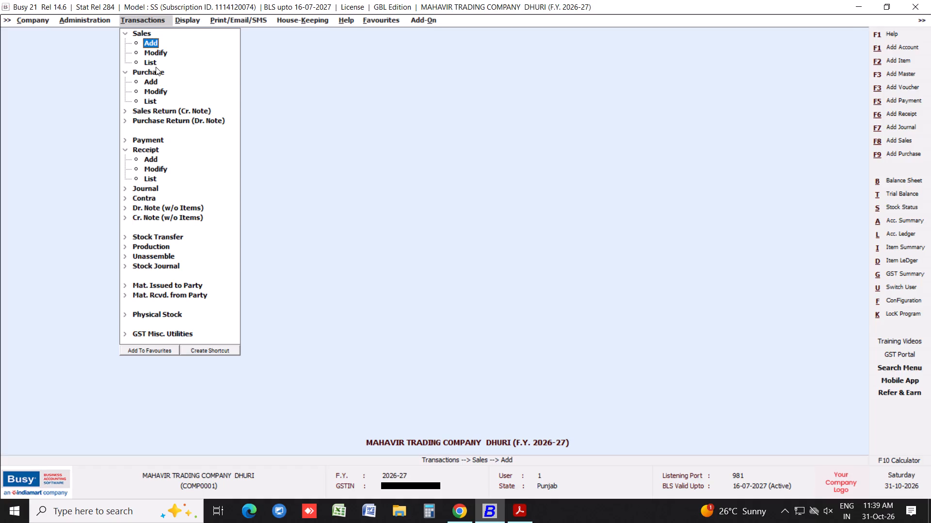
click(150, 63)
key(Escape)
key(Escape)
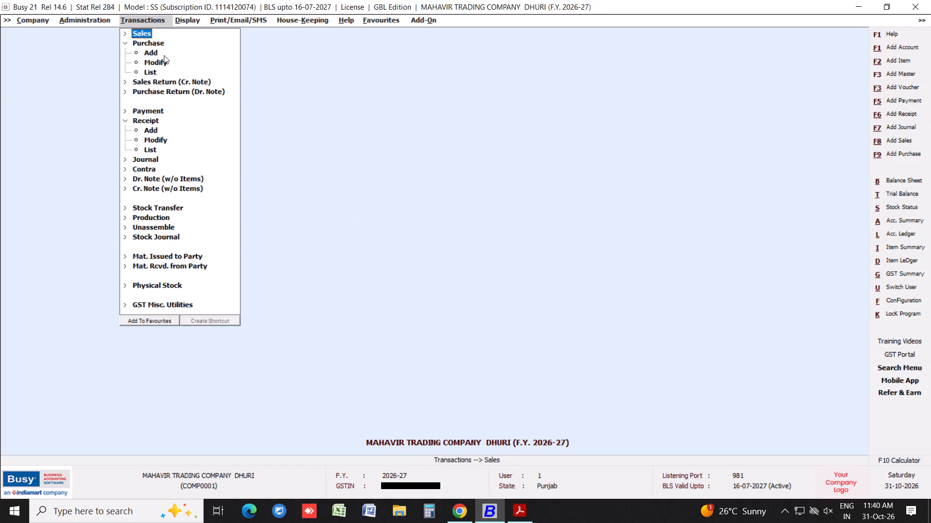
Open GST series sales voucher 844 dated 31-10-2026 for modification.
click(142, 34)
click(161, 53)
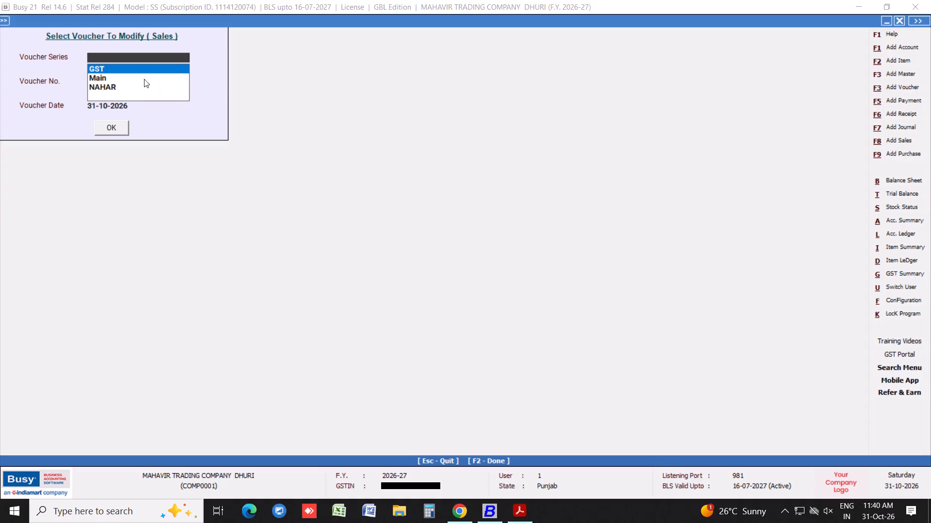
key(Return)
key(Tab)
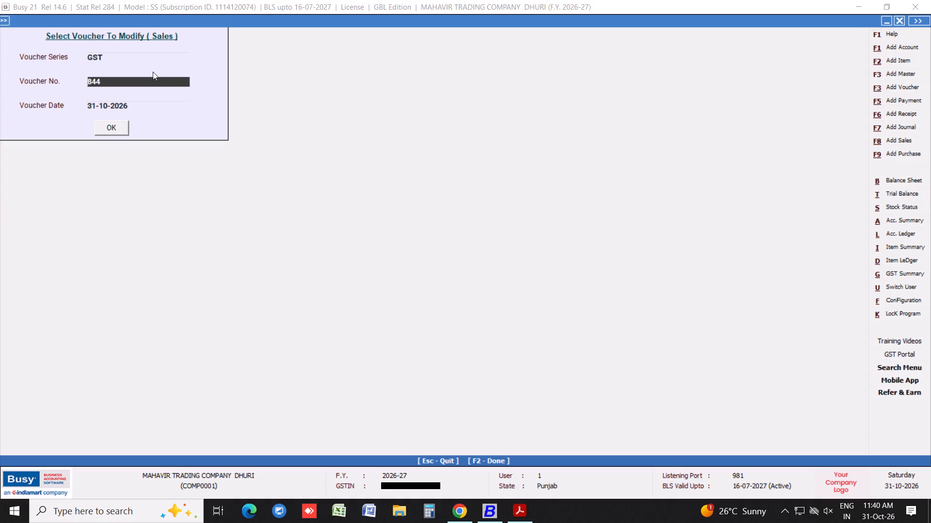
key(Return)
key(Tab)
key(Return)
key(Tab)
key(Return)
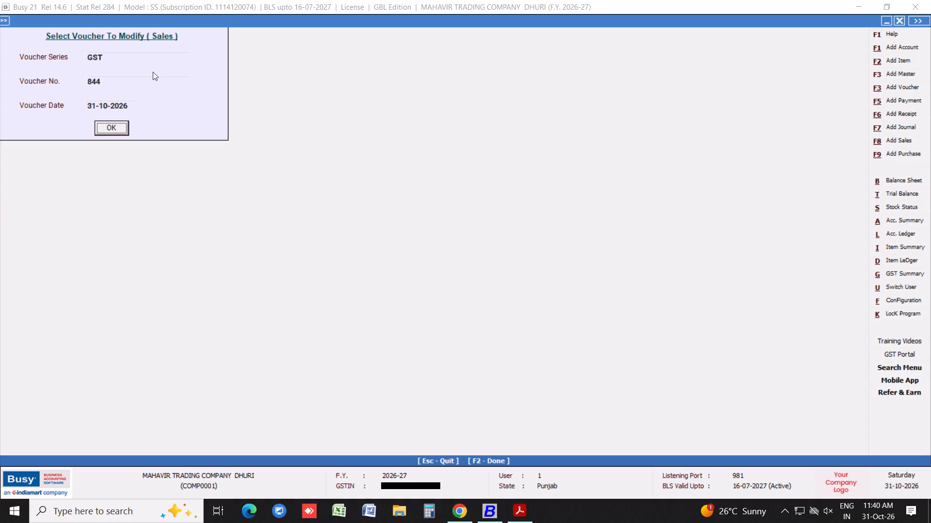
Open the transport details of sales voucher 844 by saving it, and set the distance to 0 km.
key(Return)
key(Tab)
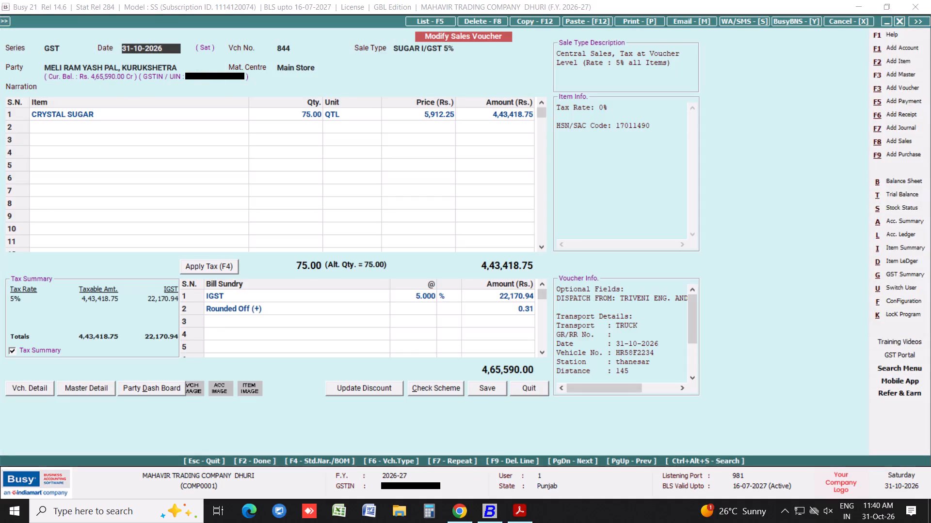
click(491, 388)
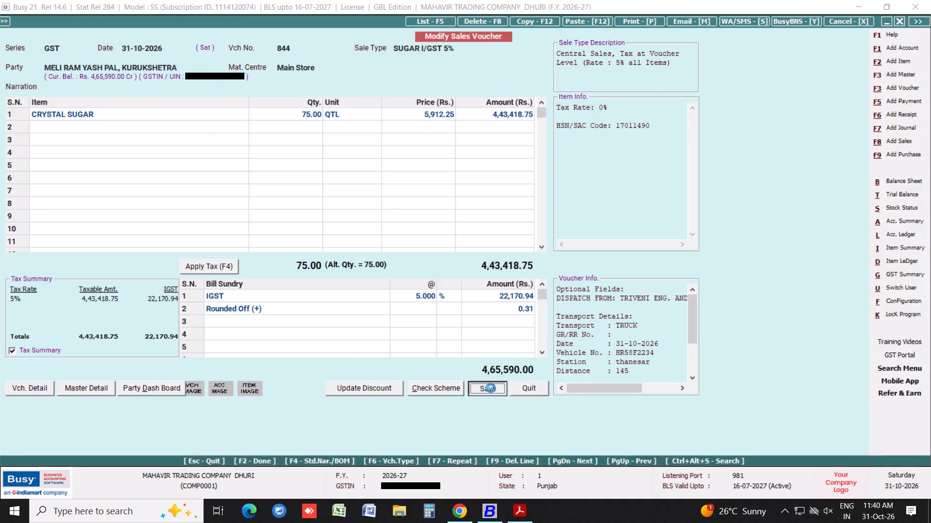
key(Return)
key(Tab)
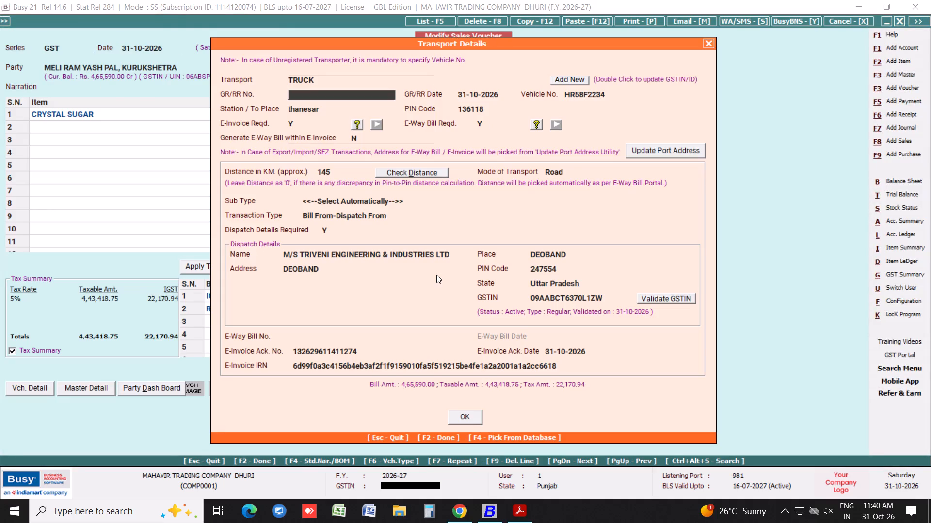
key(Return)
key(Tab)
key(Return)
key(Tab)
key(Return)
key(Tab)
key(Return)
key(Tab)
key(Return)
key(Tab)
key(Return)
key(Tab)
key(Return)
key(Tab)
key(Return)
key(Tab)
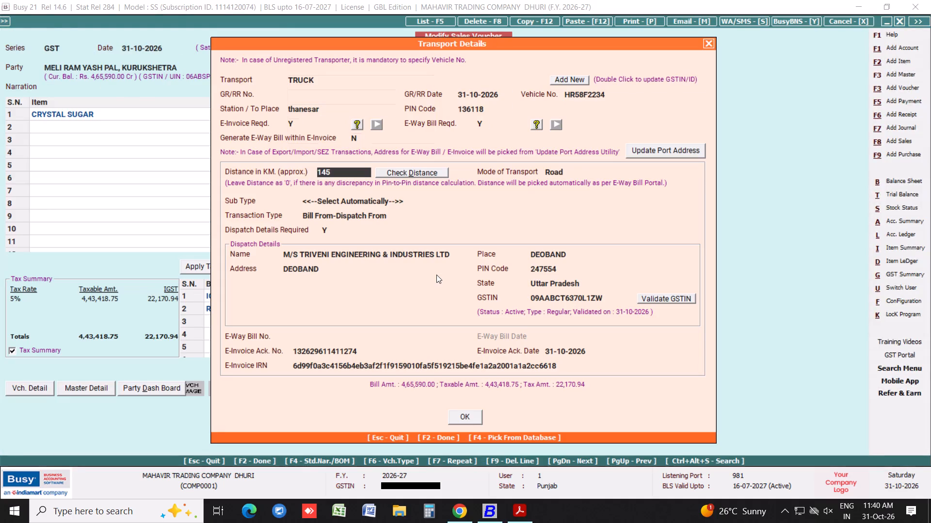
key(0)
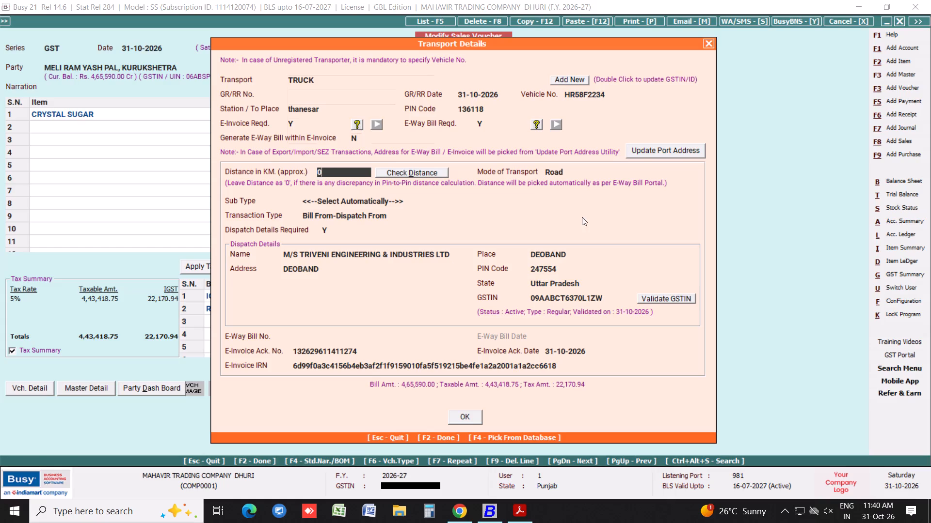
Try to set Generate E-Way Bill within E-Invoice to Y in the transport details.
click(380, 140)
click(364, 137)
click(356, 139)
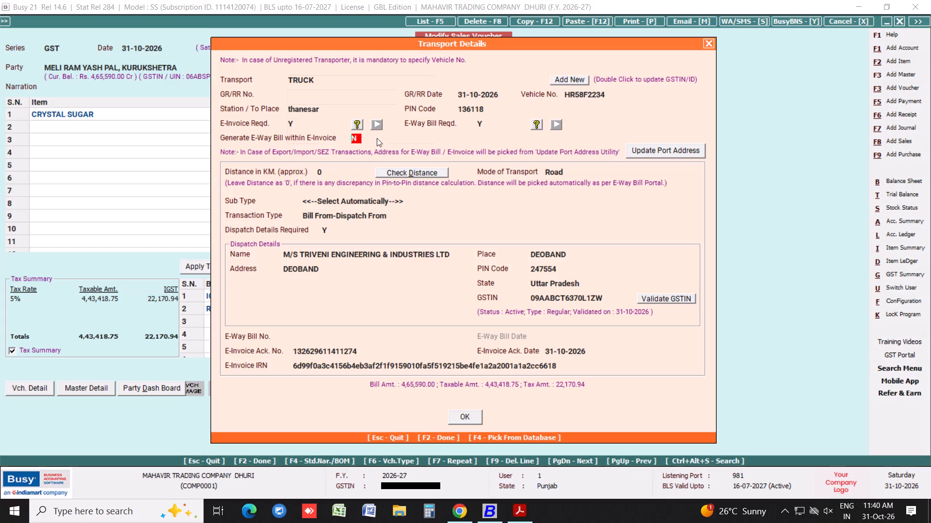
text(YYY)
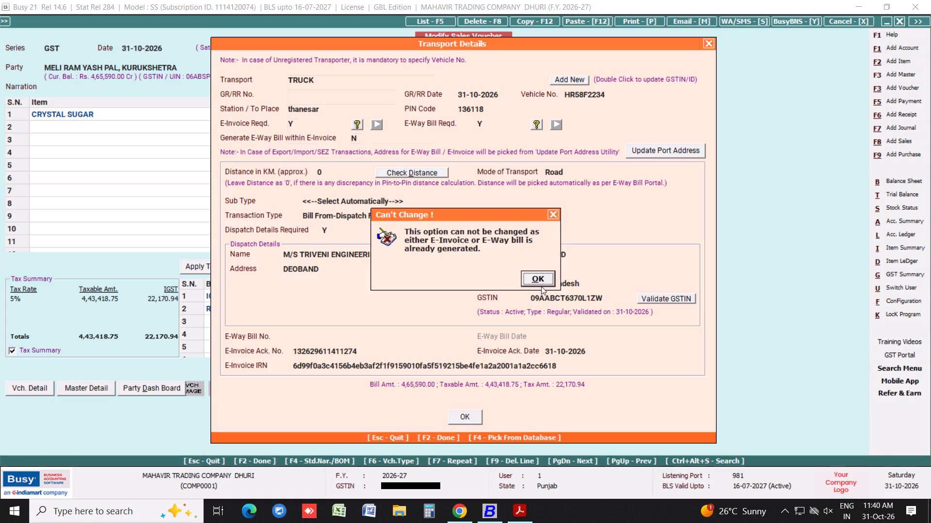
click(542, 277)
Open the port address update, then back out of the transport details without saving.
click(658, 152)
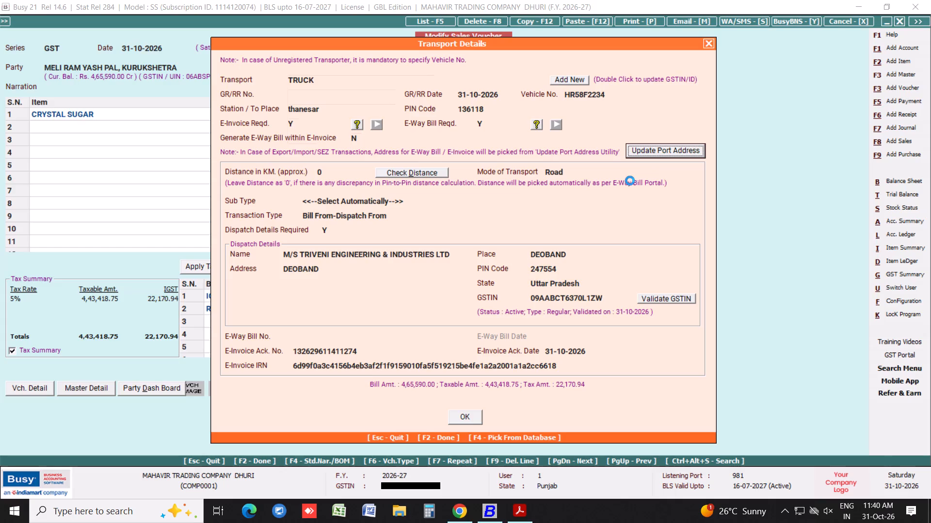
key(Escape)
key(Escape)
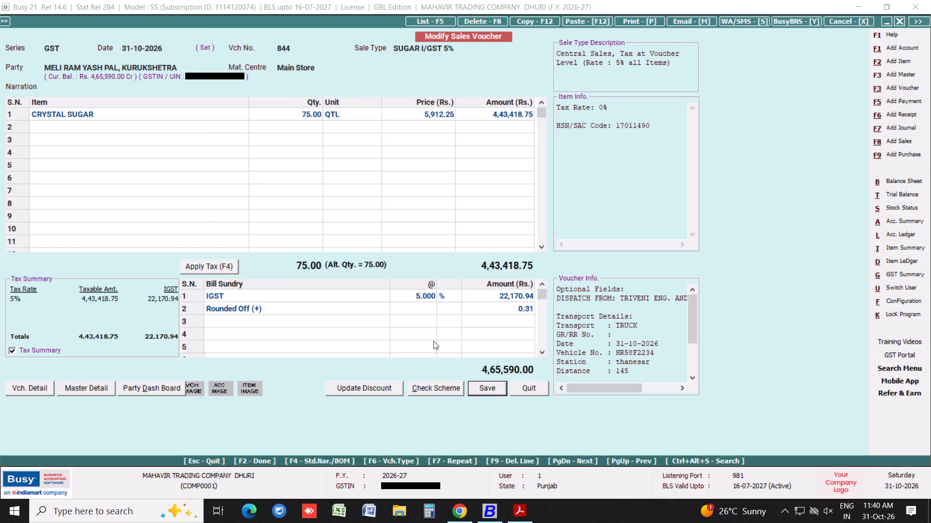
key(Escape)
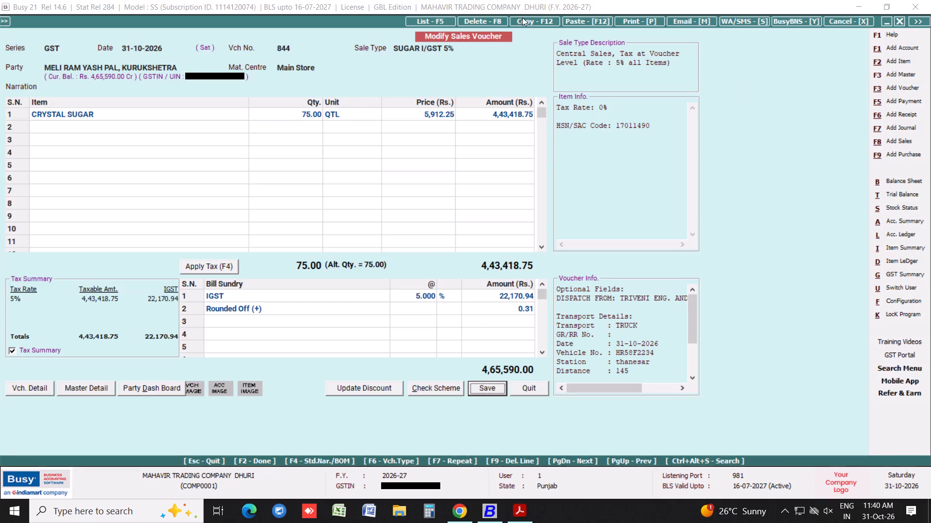
Delete sales voucher 844 despite its generated e-invoice and leave voucher modification.
click(496, 21)
click(498, 285)
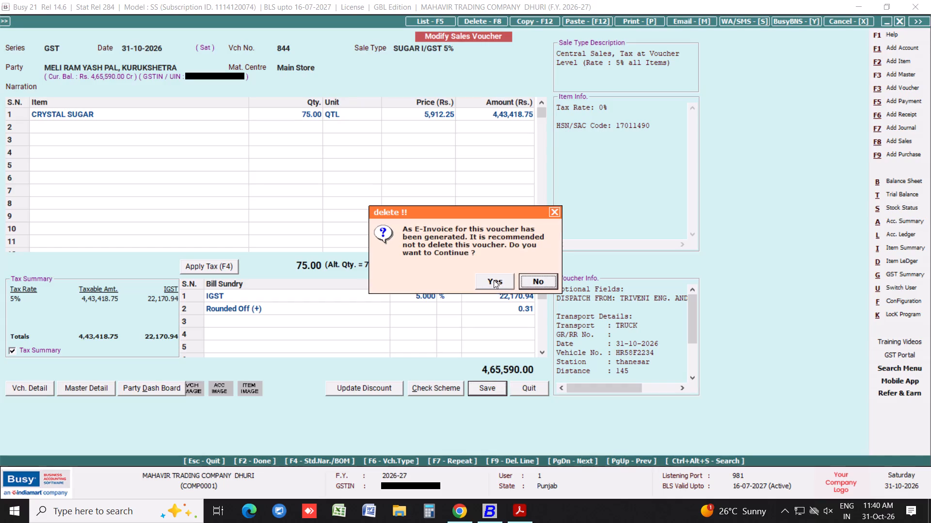
click(494, 279)
key(Escape)
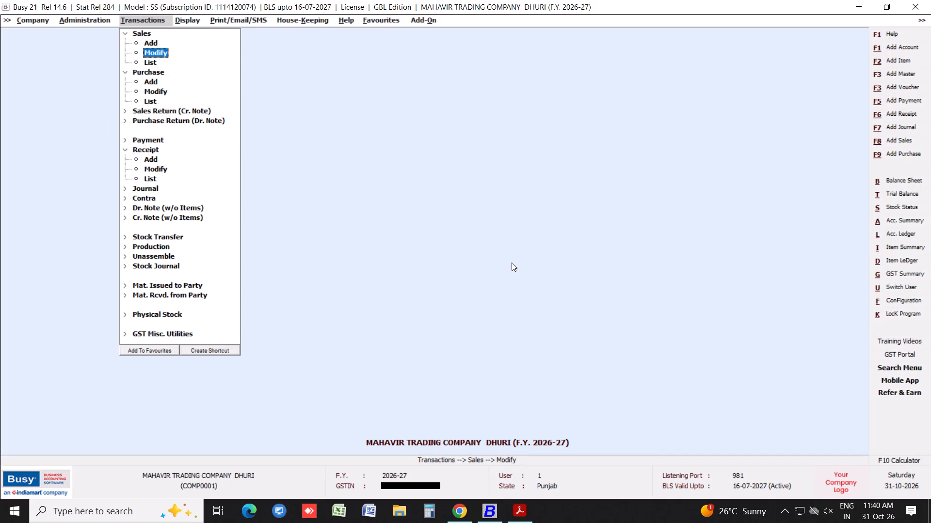
Check the list of sales vouchers of all series for 31-10-2026 and close it.
click(160, 44)
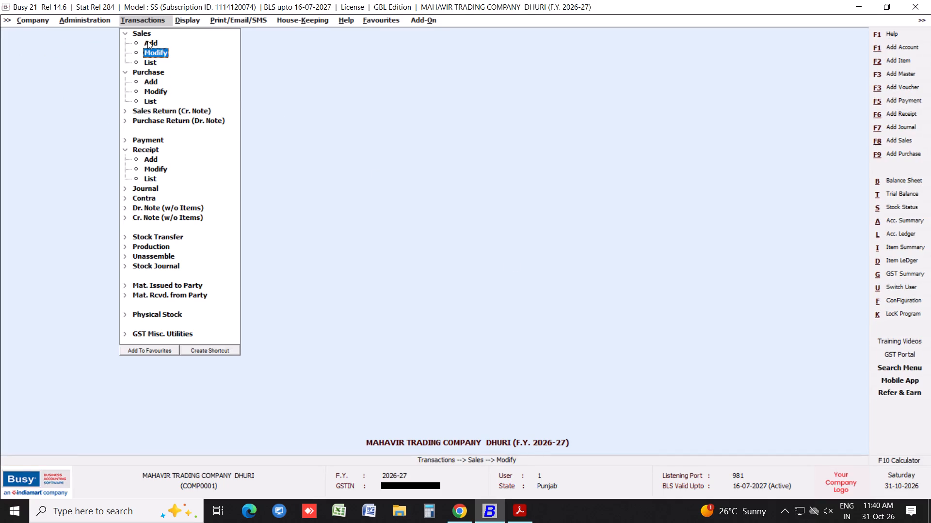
drag(149, 61, 154, 62)
click(445, 269)
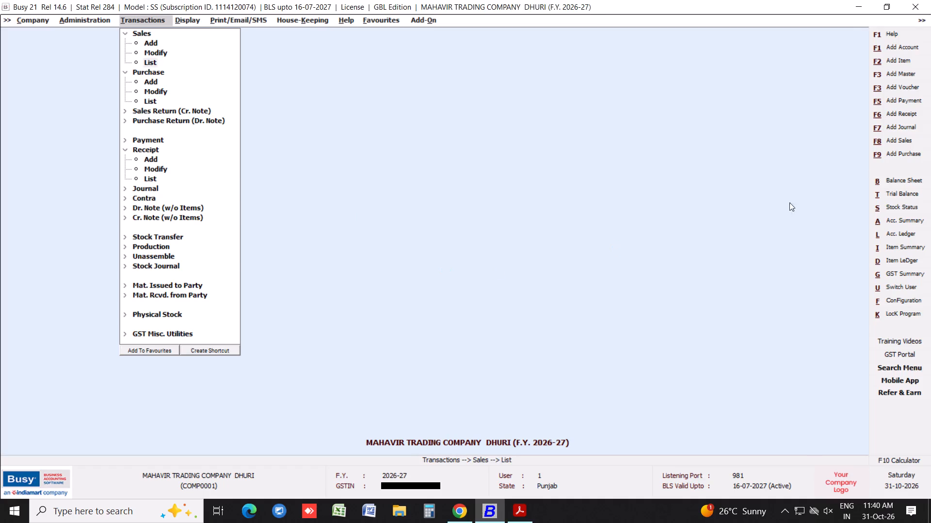
click(138, 230)
click(119, 220)
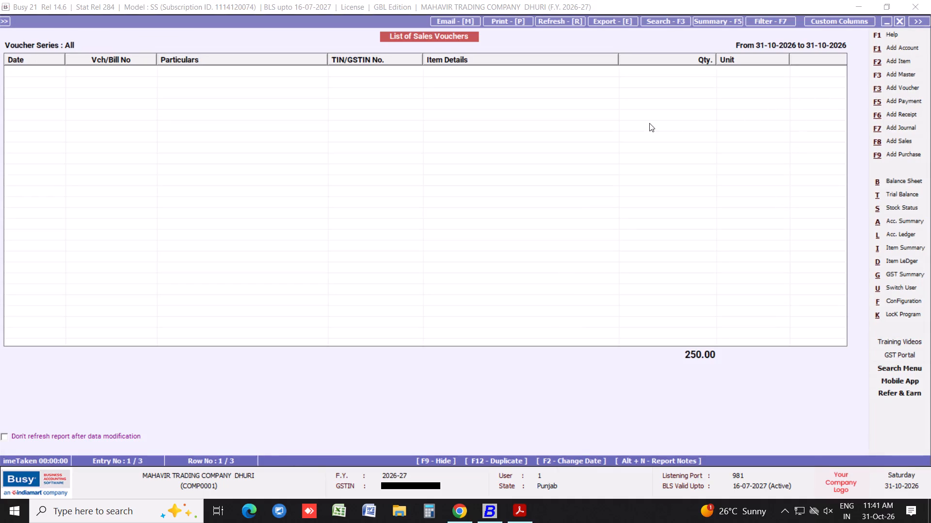
key(Escape)
key(Escape)
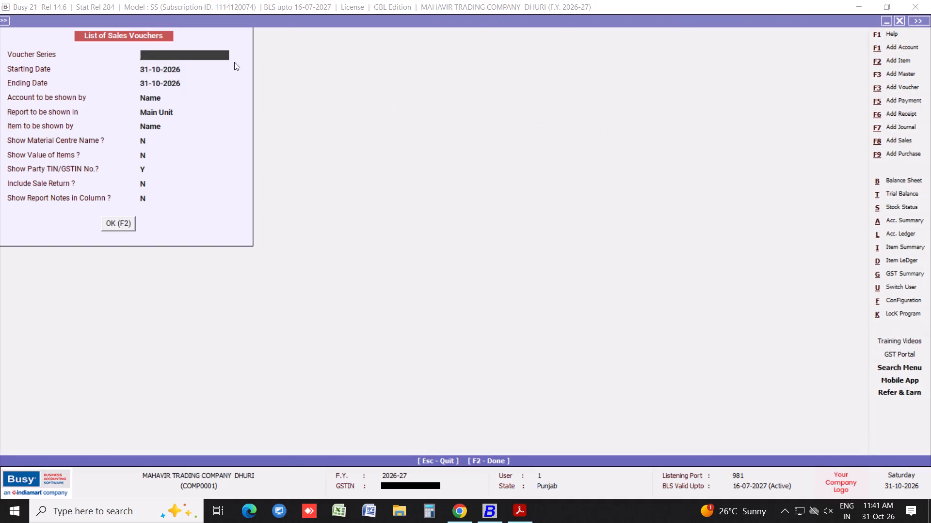
key(Escape)
key(Escape)
Start a new GST series sales voucher dated 31-10-2026 with sale type SUGAR I/GST 5%.
click(154, 44)
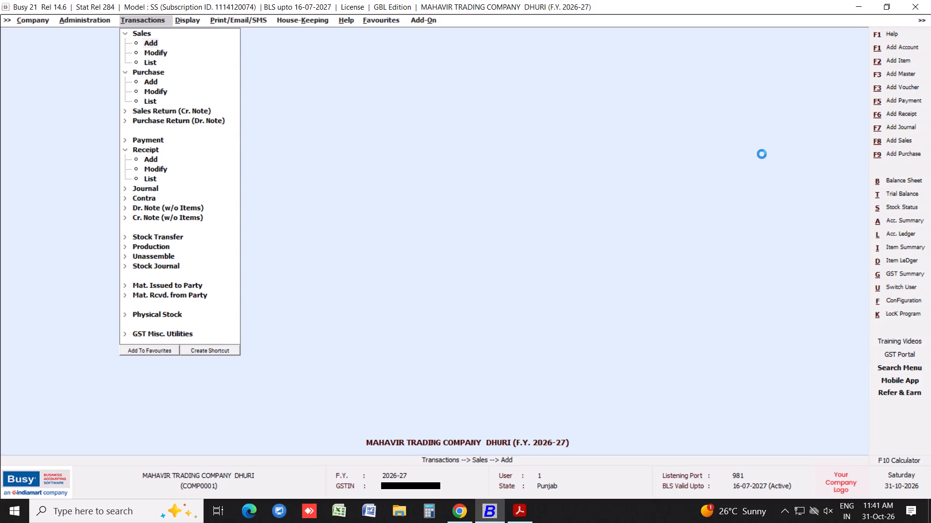
key(Return)
key(Tab)
key(Return)
key(Tab)
key(Return)
key(Tab)
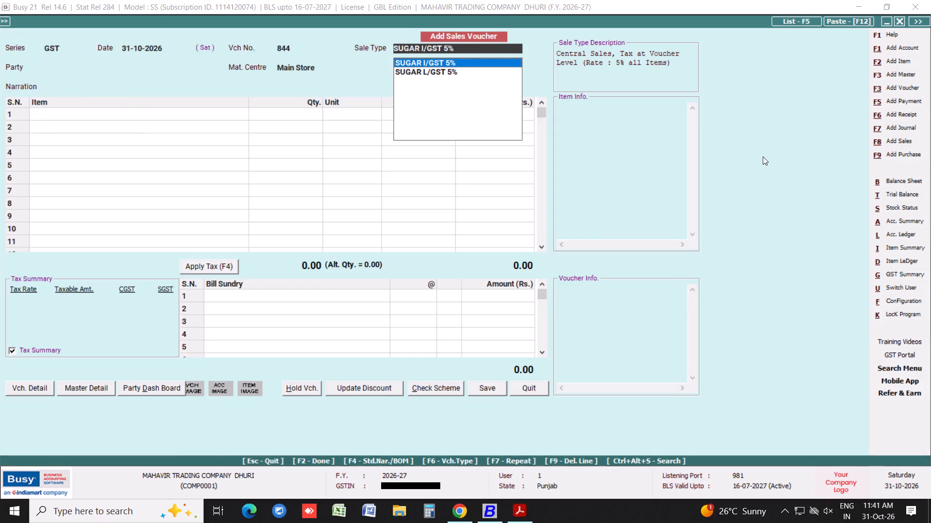
Choose the Kurukshetra party starting with MELI and accept its default billing and shipping details.
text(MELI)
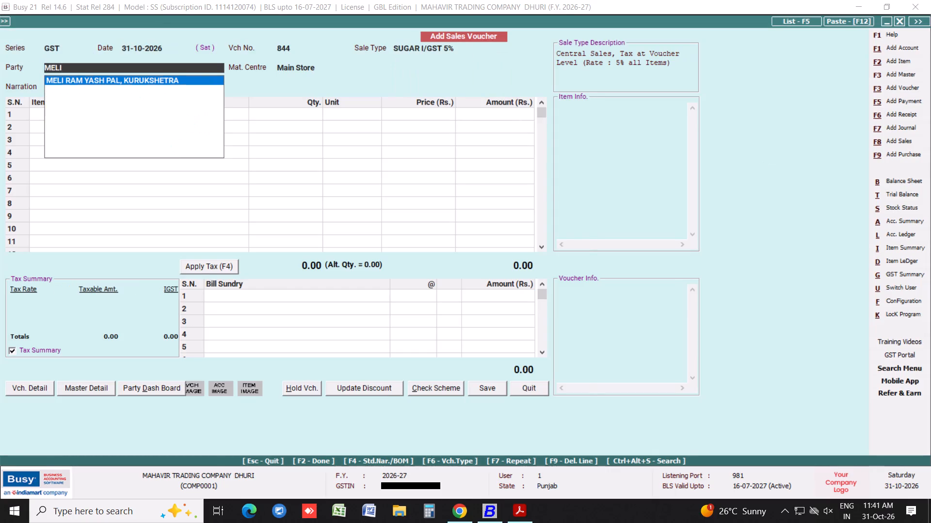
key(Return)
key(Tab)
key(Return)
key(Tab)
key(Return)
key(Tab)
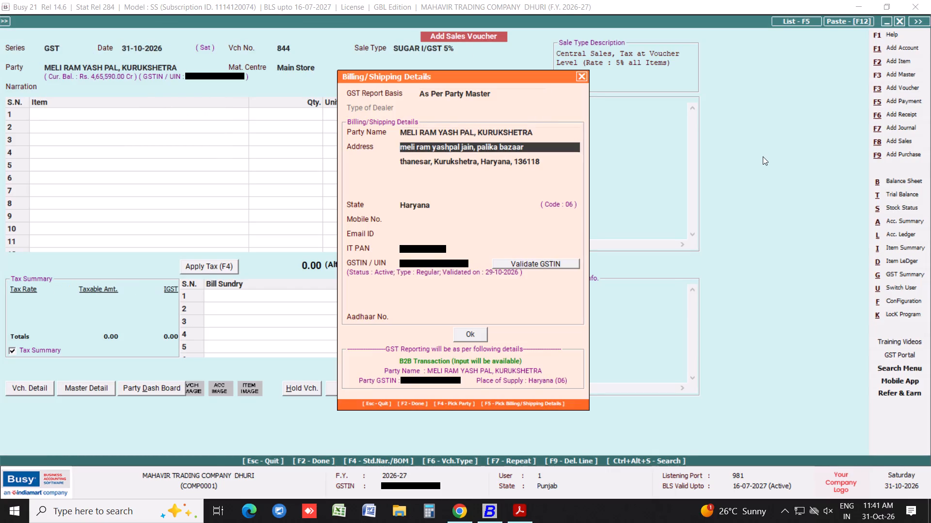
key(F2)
Keep Main Store with a blank narration, and pick the existing TRIVENI ENG. entry as the DISPATCH FROM value.
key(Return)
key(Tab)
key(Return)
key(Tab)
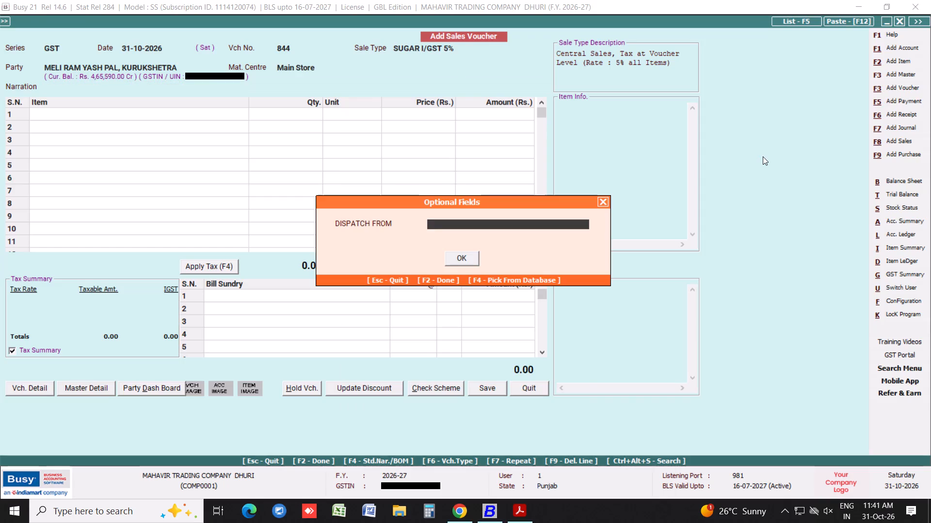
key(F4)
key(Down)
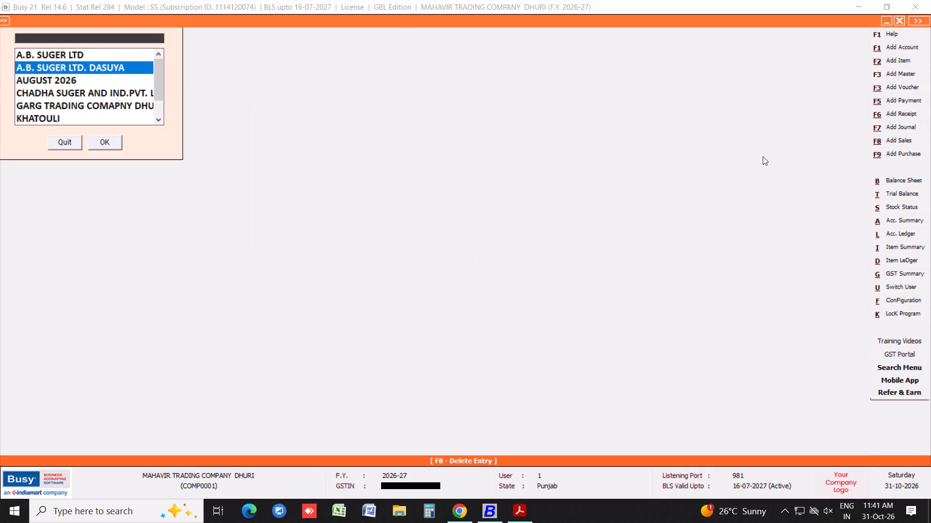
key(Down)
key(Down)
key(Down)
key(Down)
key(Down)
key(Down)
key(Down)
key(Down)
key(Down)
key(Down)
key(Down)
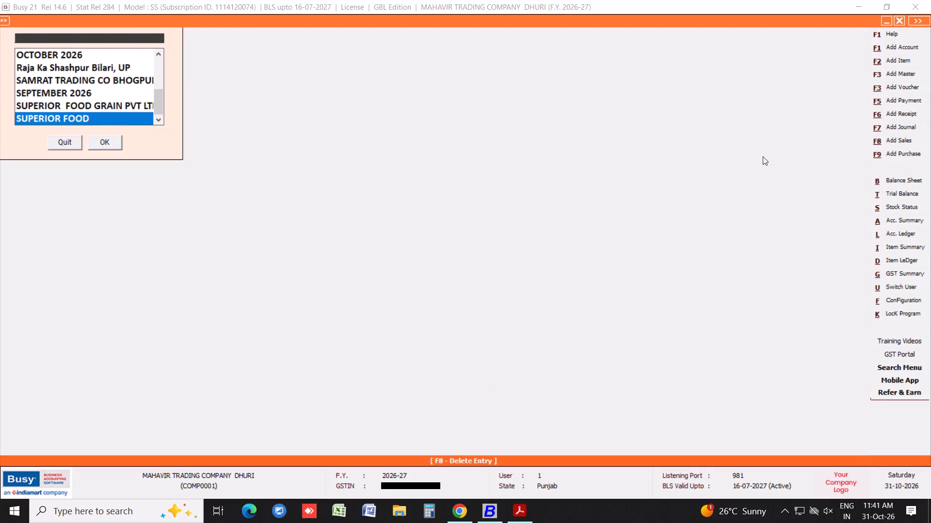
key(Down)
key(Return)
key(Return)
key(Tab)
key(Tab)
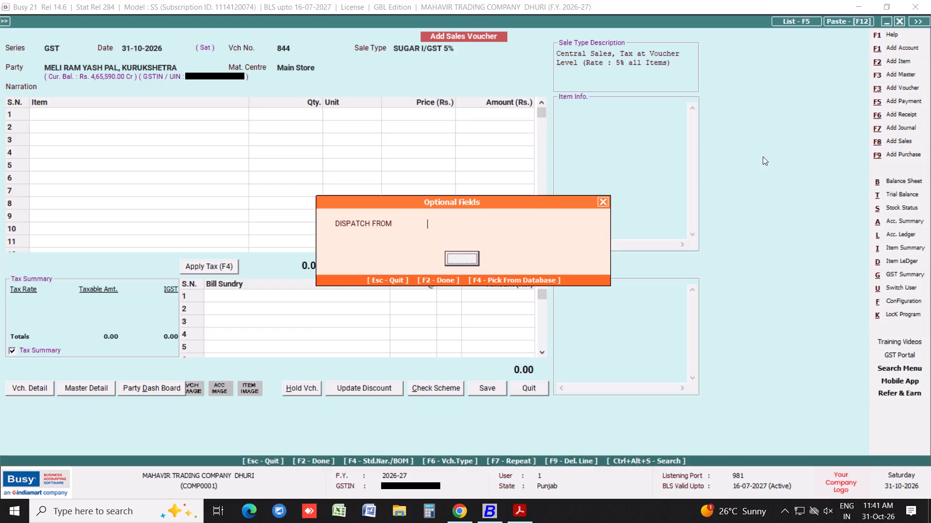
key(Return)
Add 75 QTL of CRYSTAL SUGAR at a price of Rs. 5,912.25 as the first item.
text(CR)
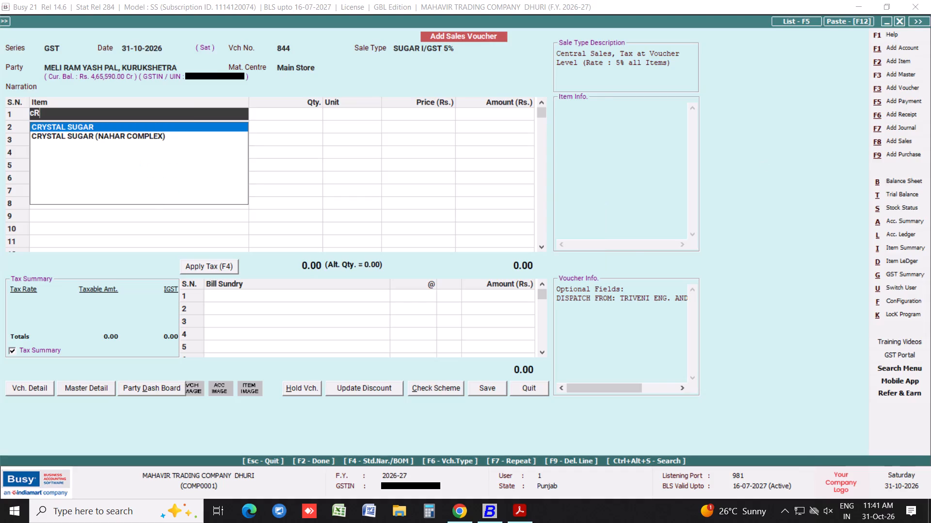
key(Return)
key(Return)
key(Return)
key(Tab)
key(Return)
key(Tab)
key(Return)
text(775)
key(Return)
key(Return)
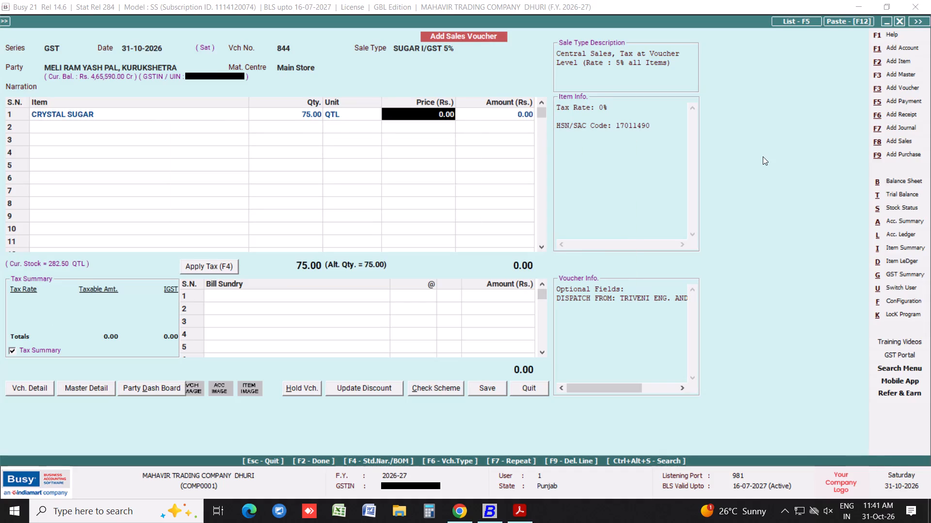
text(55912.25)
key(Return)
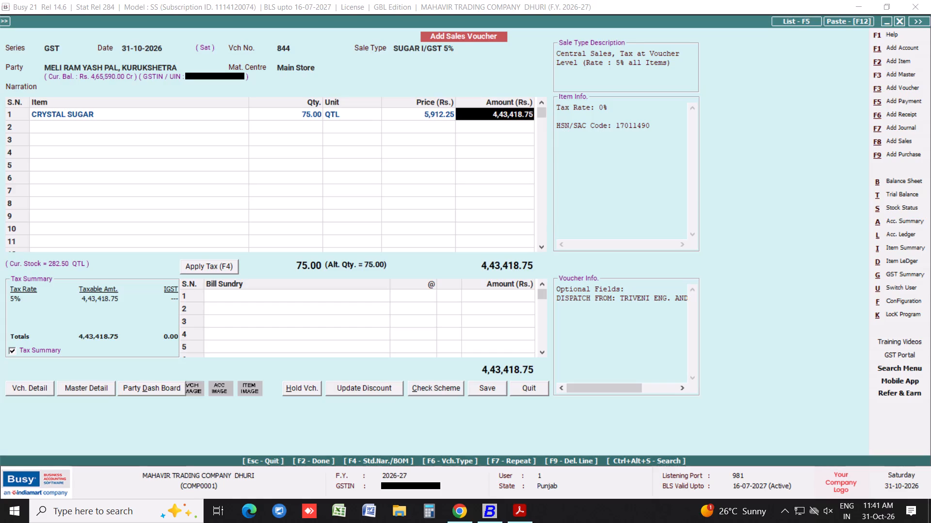
Apply the 5% IGST to the voucher and add a Rounded Off (+) bill sundry of 0.31.
click(198, 261)
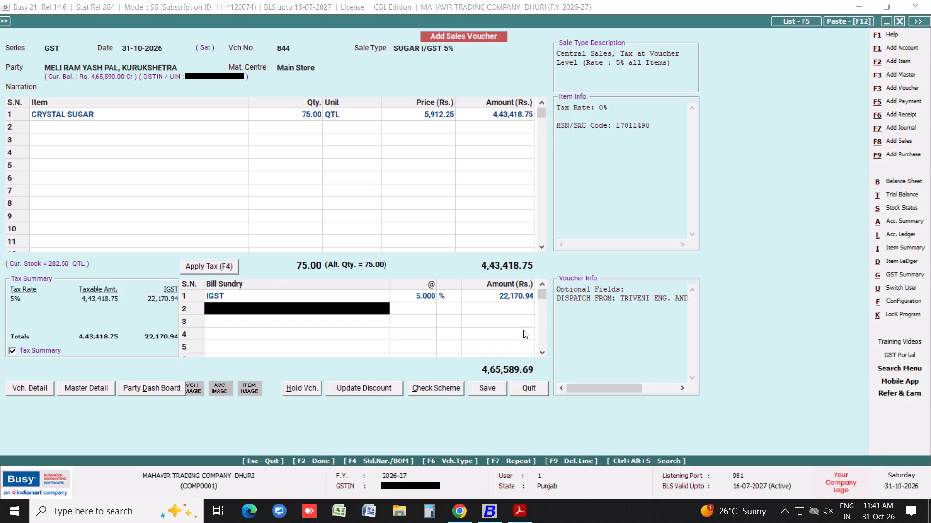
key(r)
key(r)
key(Down)
key(Down)
key(Down)
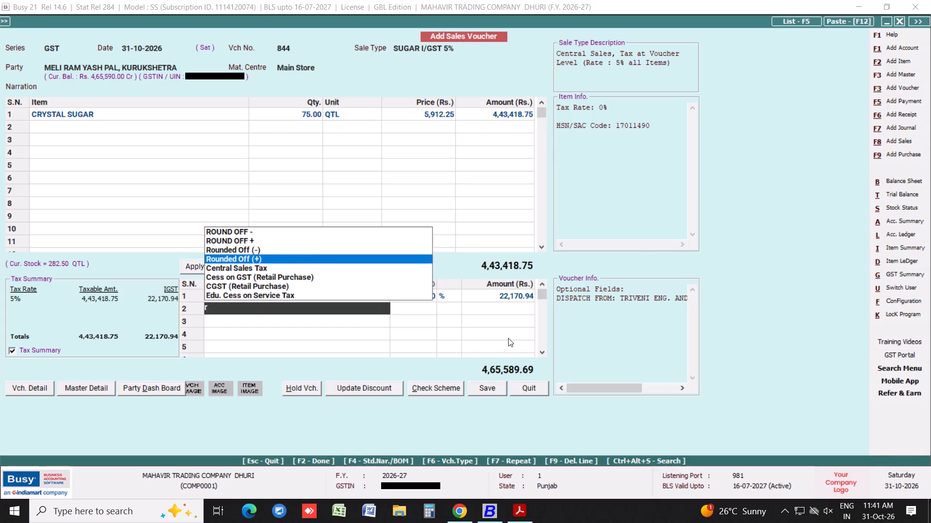
key(Return)
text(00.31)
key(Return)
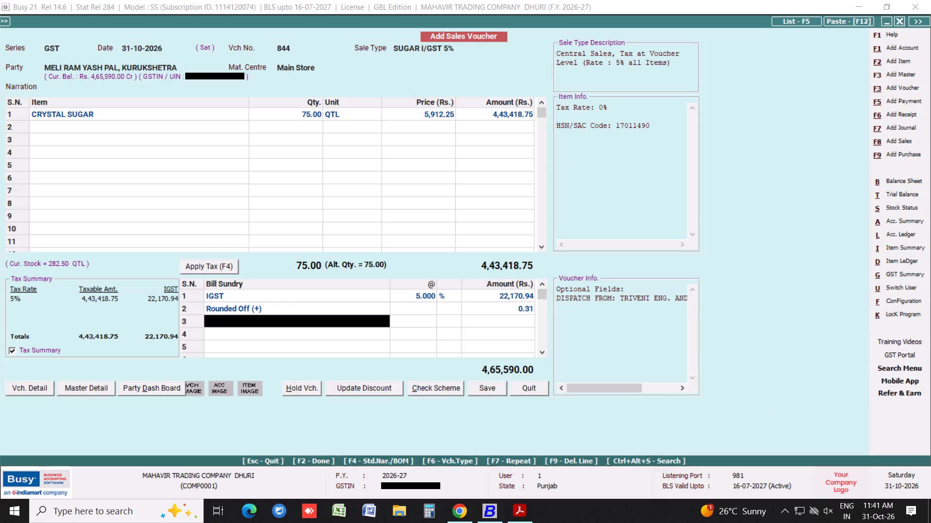
click(495, 388)
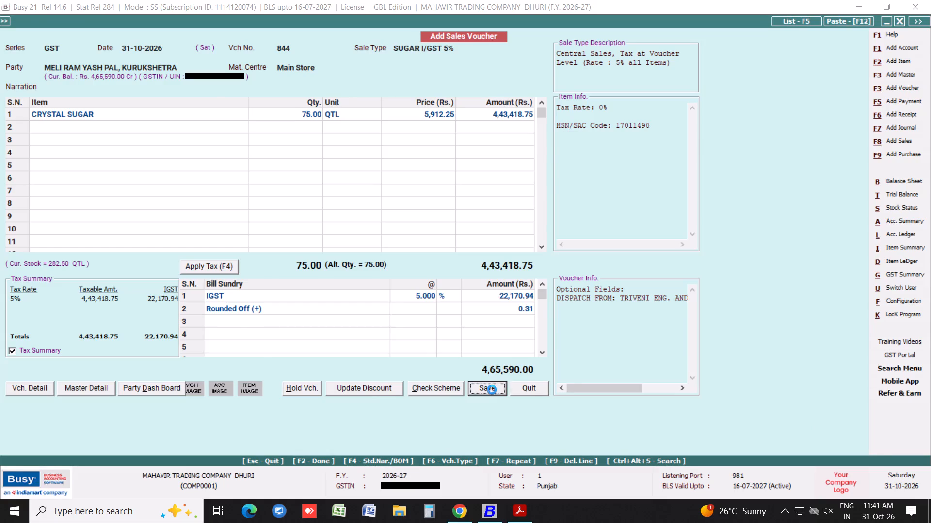
key(Return)
key(Tab)
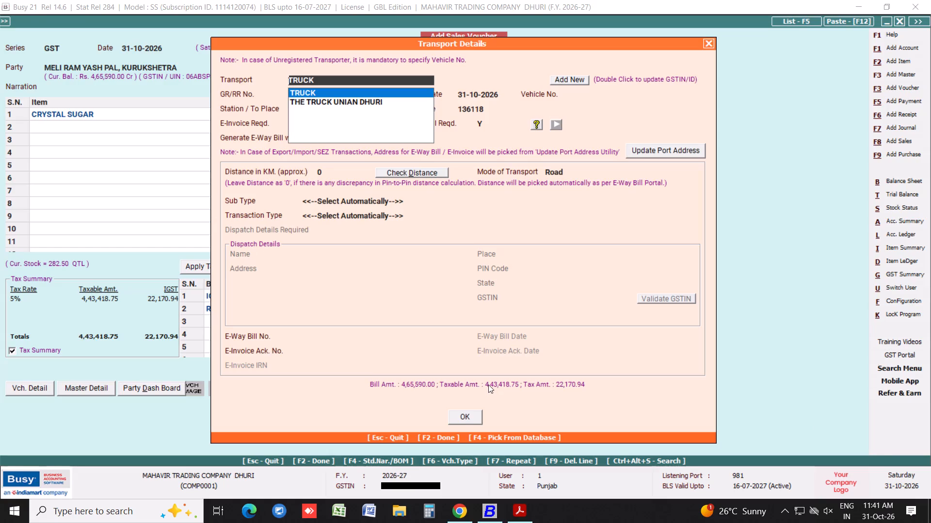
key(Return)
key(Tab)
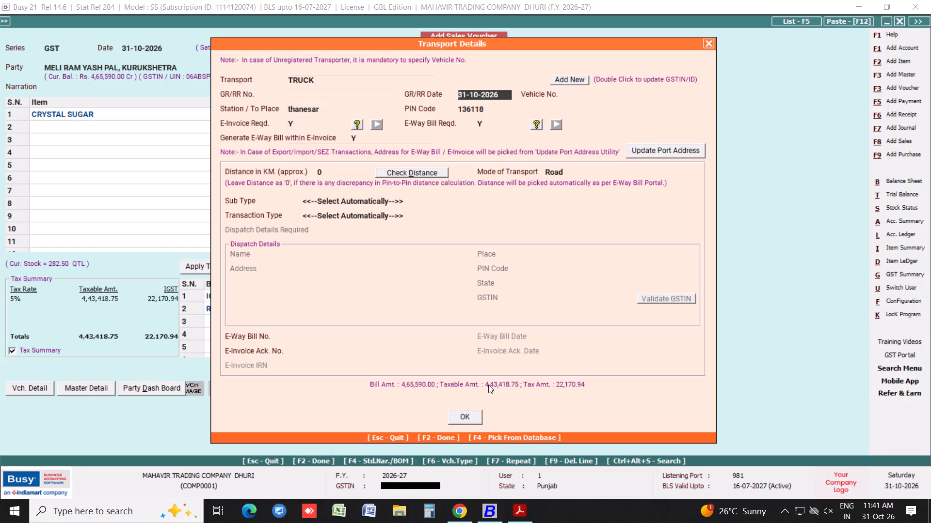
key(Return)
key(Tab)
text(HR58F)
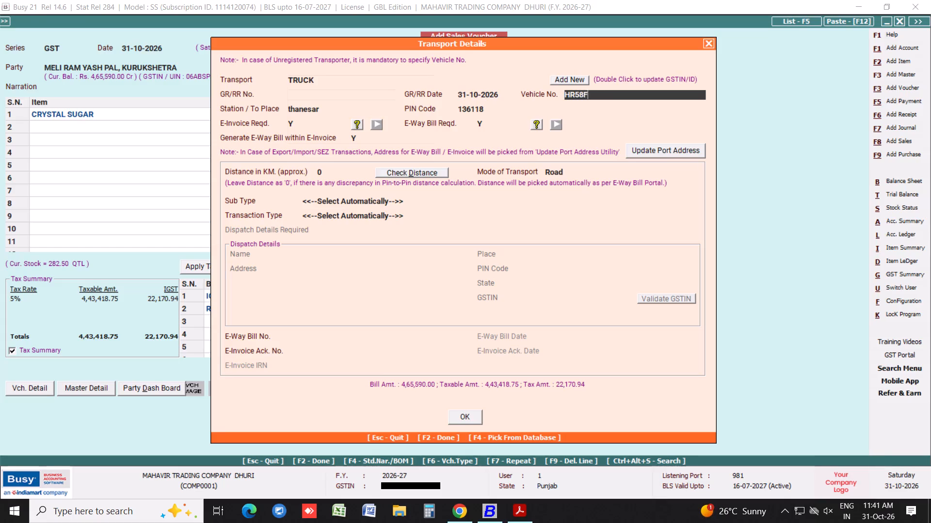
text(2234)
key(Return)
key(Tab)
Accept station thanesar, PIN code 136118, and Y for e-invoice, e-way bill and generating the e-way bill within the e-invoice.
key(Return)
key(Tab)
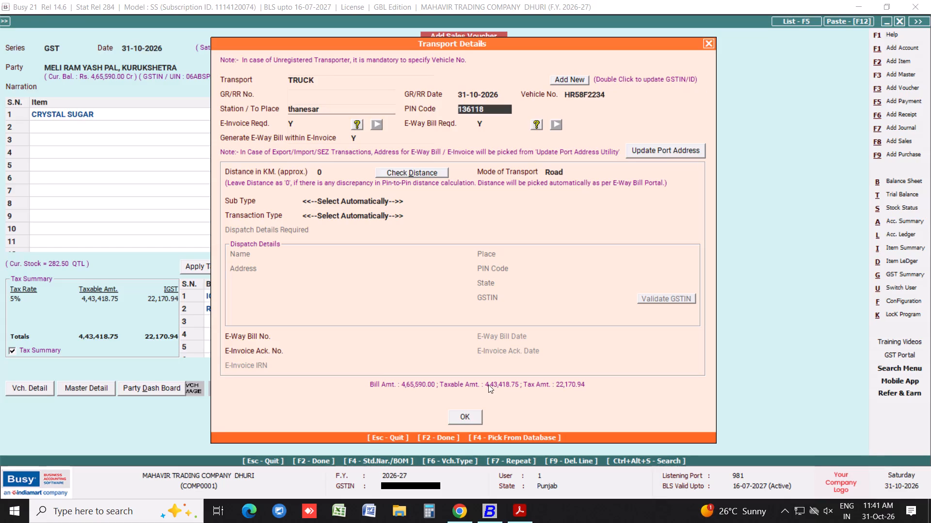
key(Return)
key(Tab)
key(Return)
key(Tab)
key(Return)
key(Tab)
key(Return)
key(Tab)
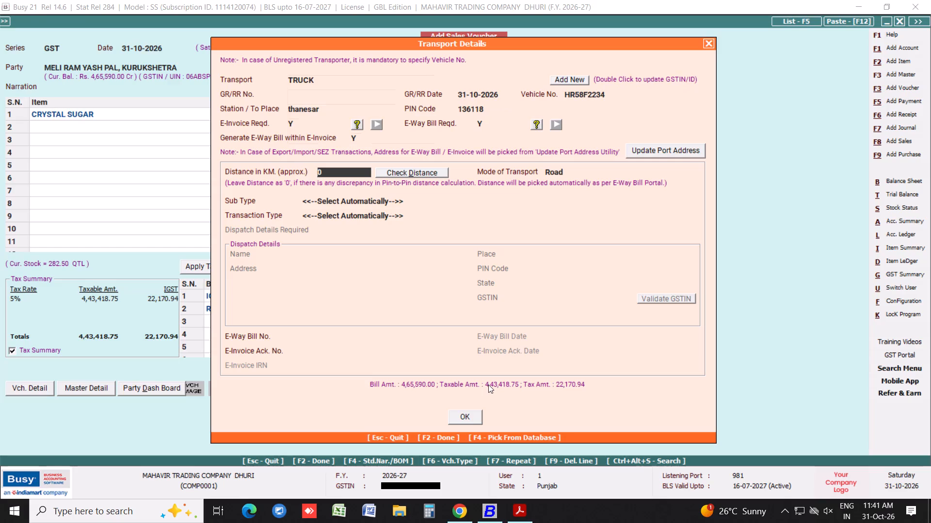
Check the approximate distance from DHURI to thanesar without updating the distance value.
click(412, 175)
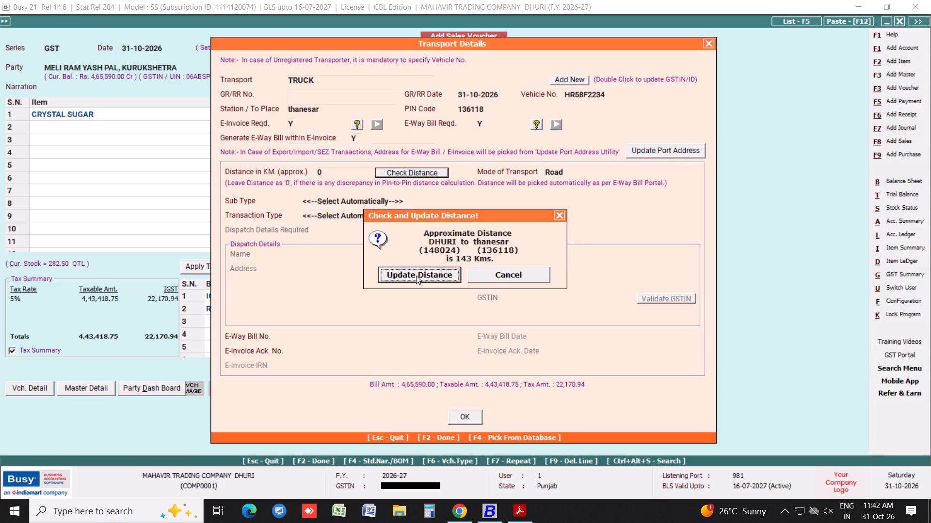
click(525, 270)
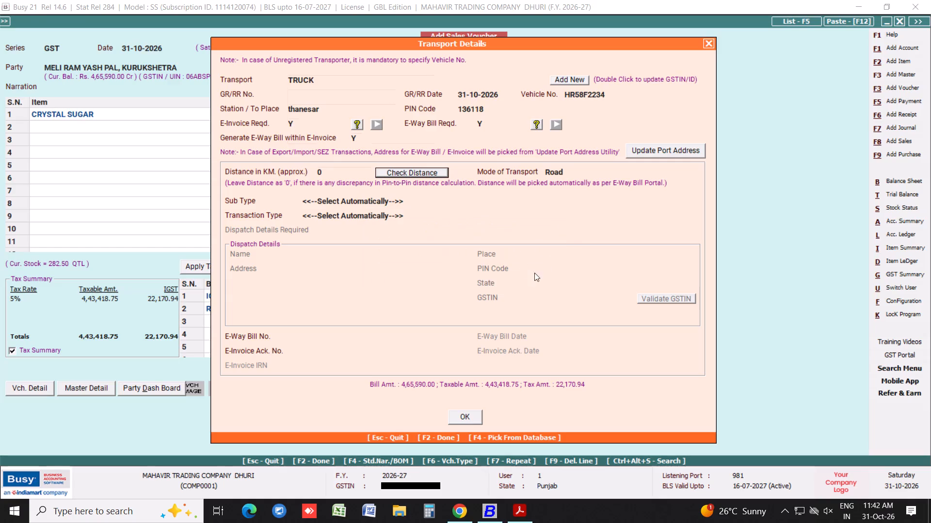
Keep Road as transport mode, set the transaction type to Bill From-Dispatch From, and set Dispatch Details Required to Y.
click(548, 169)
click(359, 215)
click(365, 256)
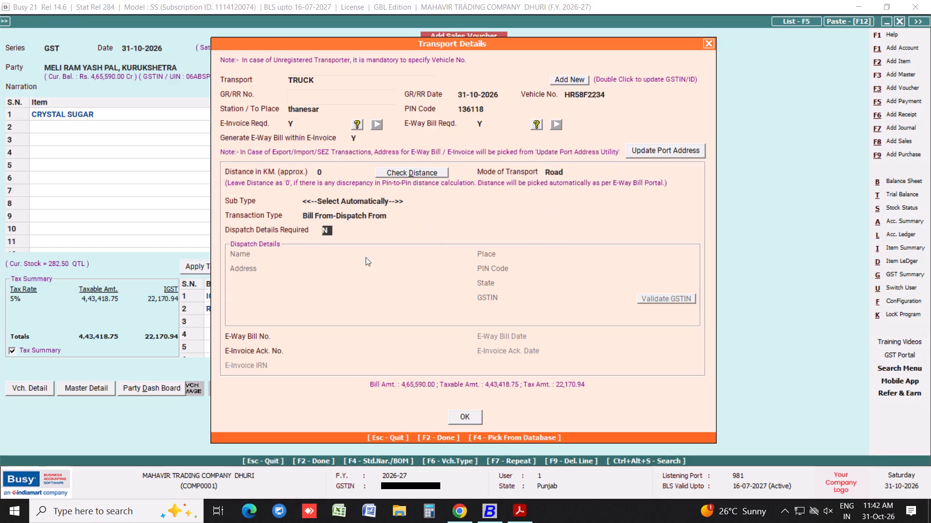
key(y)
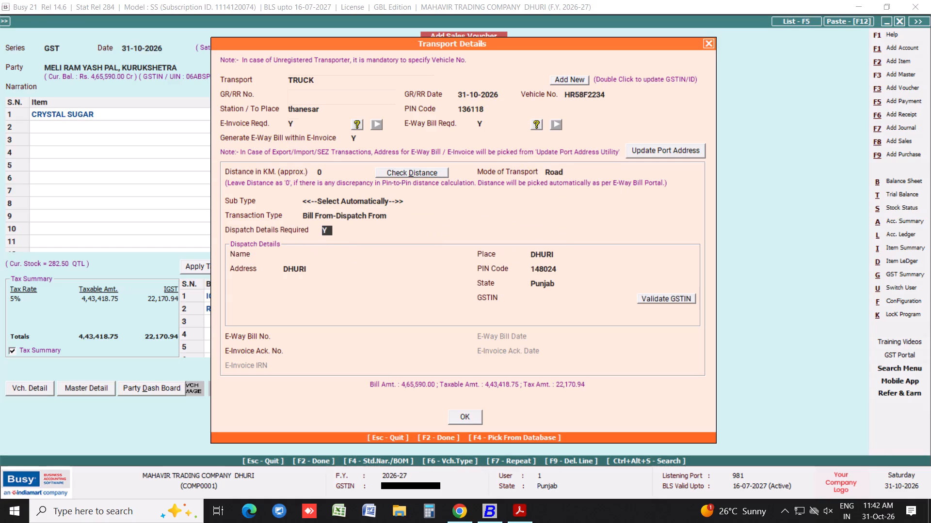
Set the state in the dispatch details to Uttar Pradesh.
click(562, 283)
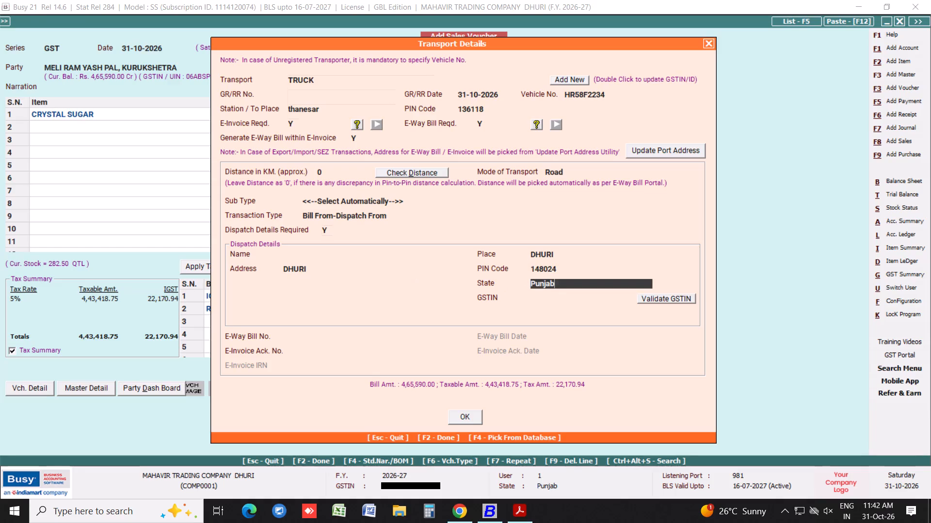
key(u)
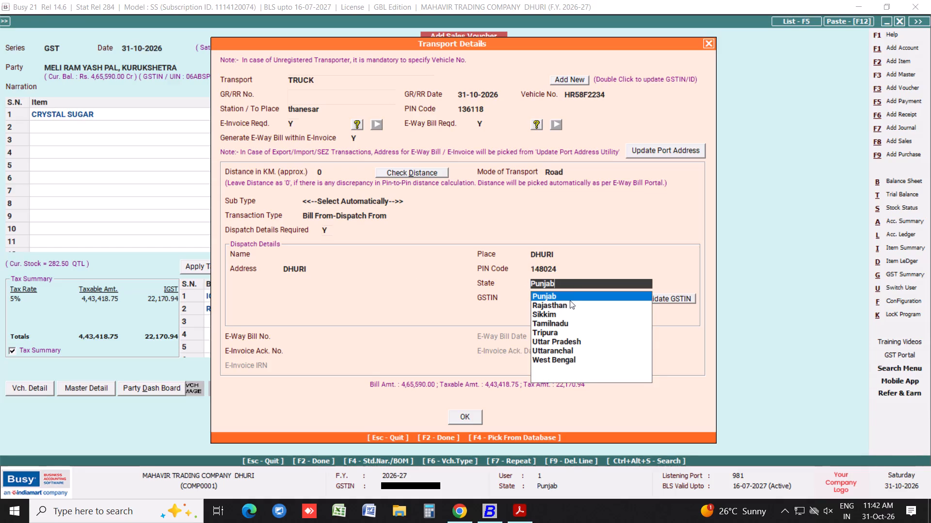
key(BackSpace)
key(BackSpace)
key(BackSpace)
key(BackSpace)
key(BackSpace)
key(BackSpace)
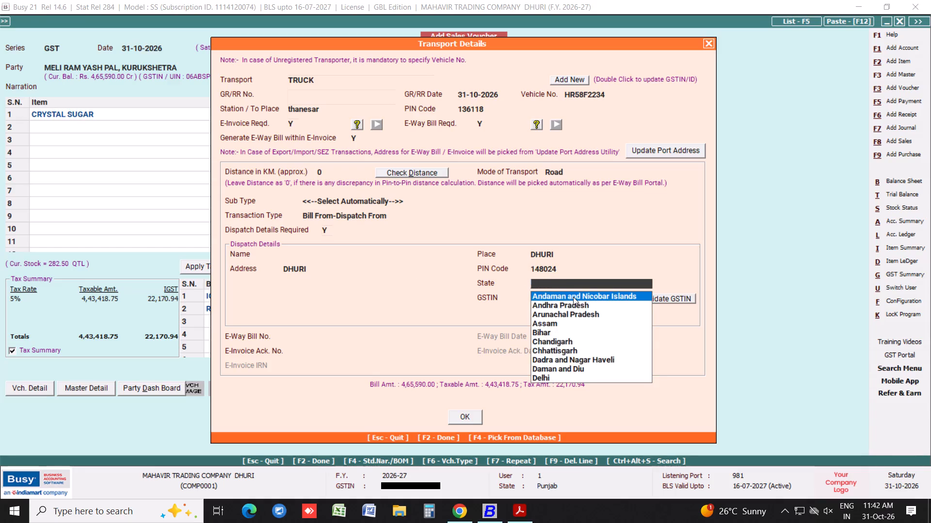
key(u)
key(Return)
key(Tab)
Enter the dispatching supplier's GSTIN and validate it to fill in the TRIVENI ENGINEERING & INDUSTRIES dispatch details.
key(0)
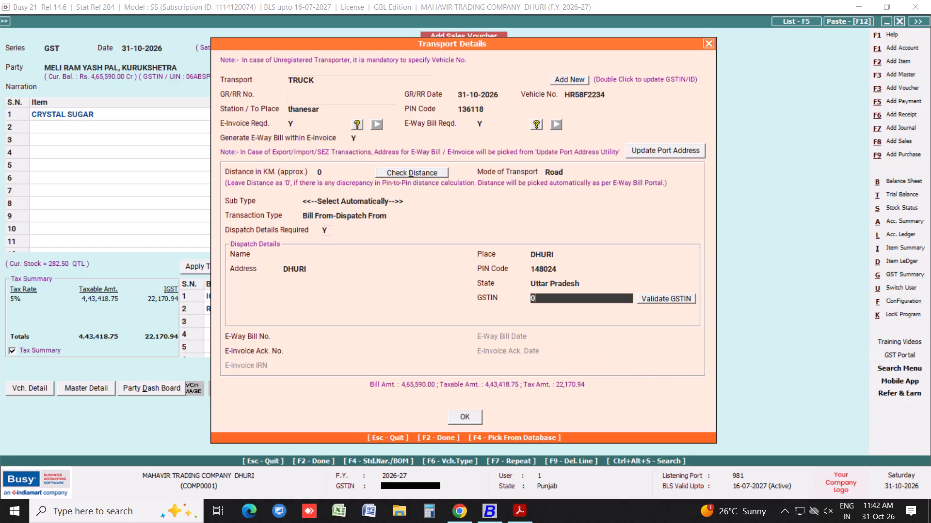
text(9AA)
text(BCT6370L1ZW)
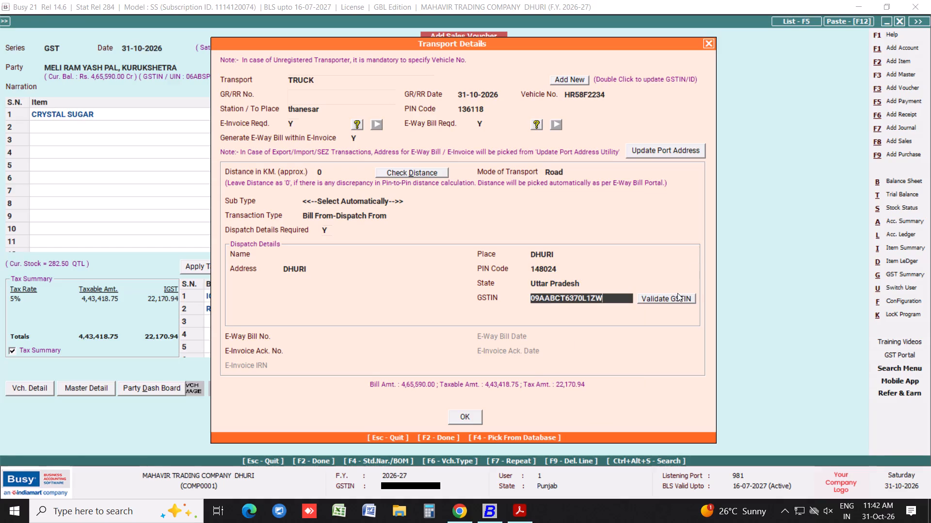
click(676, 295)
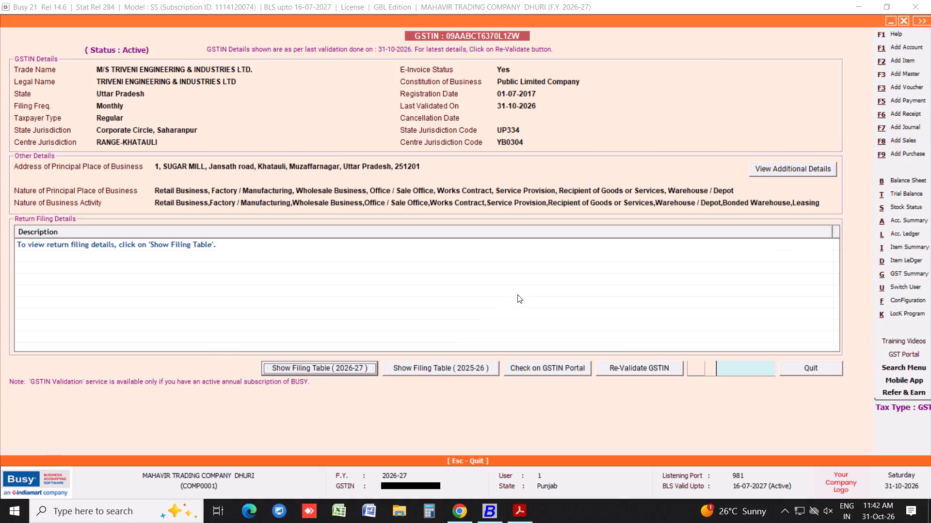
click(708, 369)
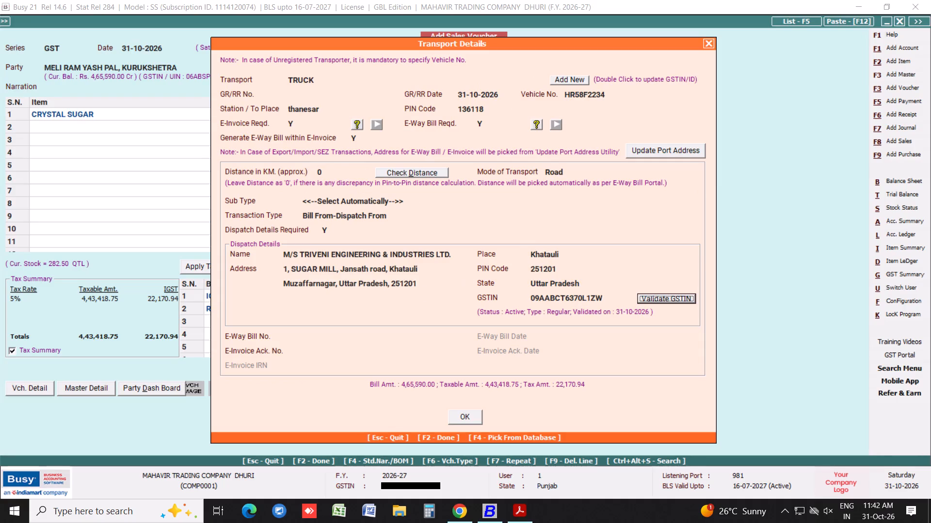
Clear both dispatch address lines, enter DEOBAND as the address, and drop the full stop after LTD in the name.
drag(440, 270, 279, 275)
key(BackSpace)
key(shift+Tab)
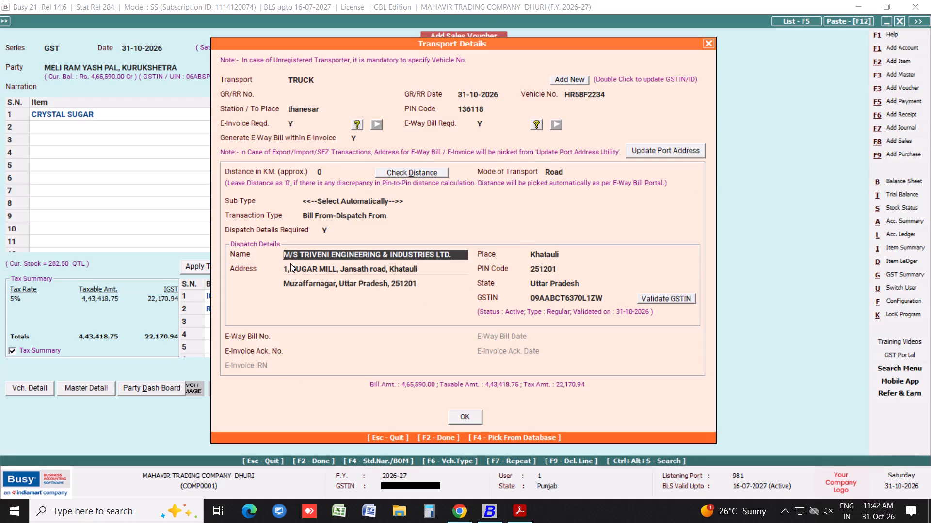
click(419, 270)
key(BackSpace)
key(BackSpace)
key(BackSpace)
key(BackSpace)
key(BackSpace)
key(BackSpace)
key(BackSpace)
key(BackSpace)
key(BackSpace)
key(BackSpace)
key(BackSpace)
key(BackSpace)
key(BackSpace)
key(BackSpace)
key(BackSpace)
key(BackSpace)
key(BackSpace)
key(BackSpace)
key(BackSpace)
key(BackSpace)
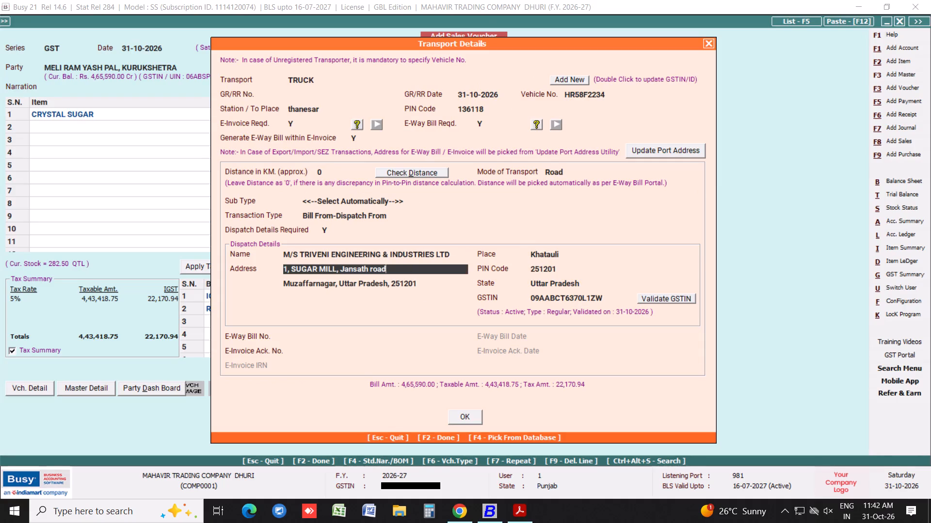
click(426, 287)
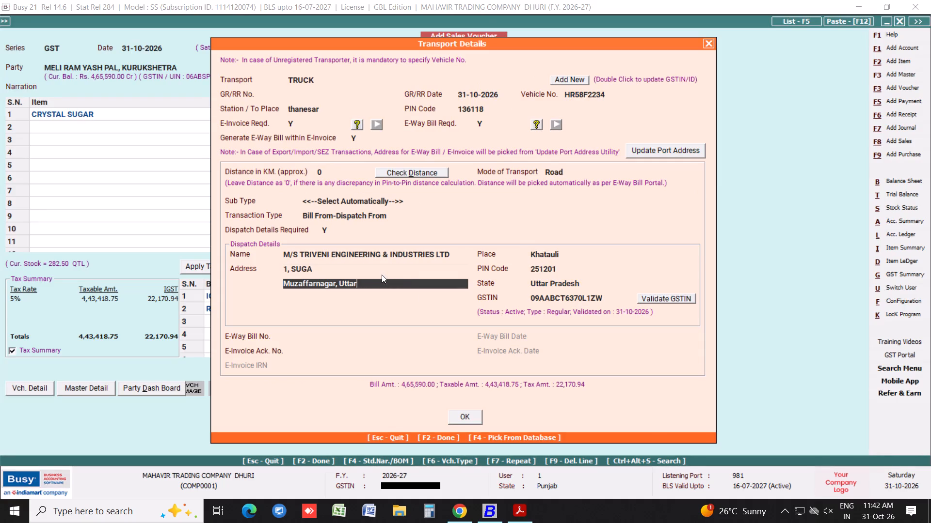
key(BackSpace)
key(BackSpace)
key(BackSpace)
key(shift+Tab)
key(BackSpace)
key(shift+Tab)
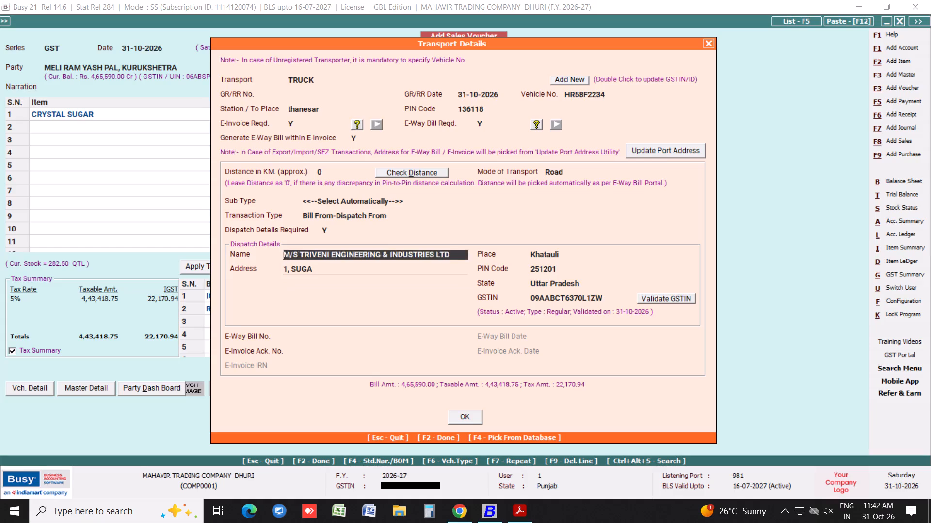
key(BackSpace)
key(shift+Tab)
click(334, 273)
key(BackSpace)
key(BackSpace)
key(BackSpace)
key(BackSpace)
key(BackSpace)
key(BackSpace)
key(BackSpace)
key(BackSpace)
key(shift+Tab)
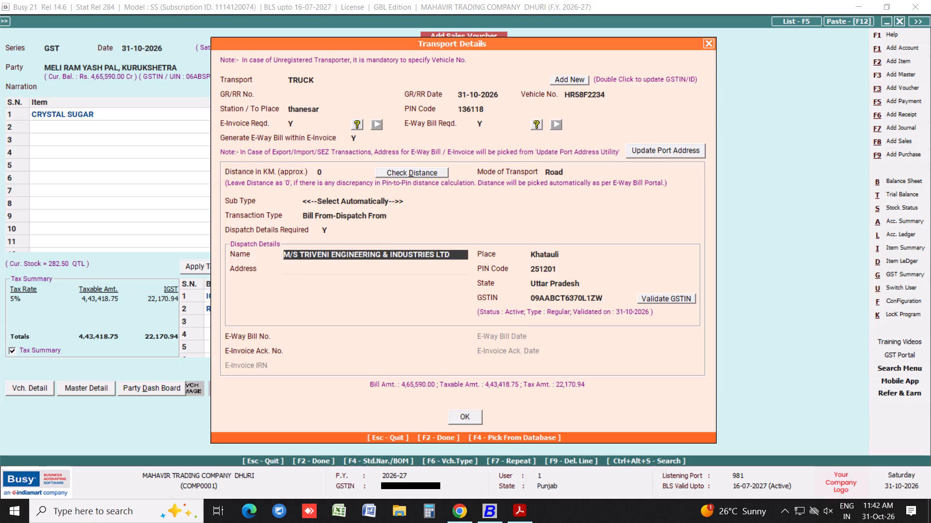
click(334, 273)
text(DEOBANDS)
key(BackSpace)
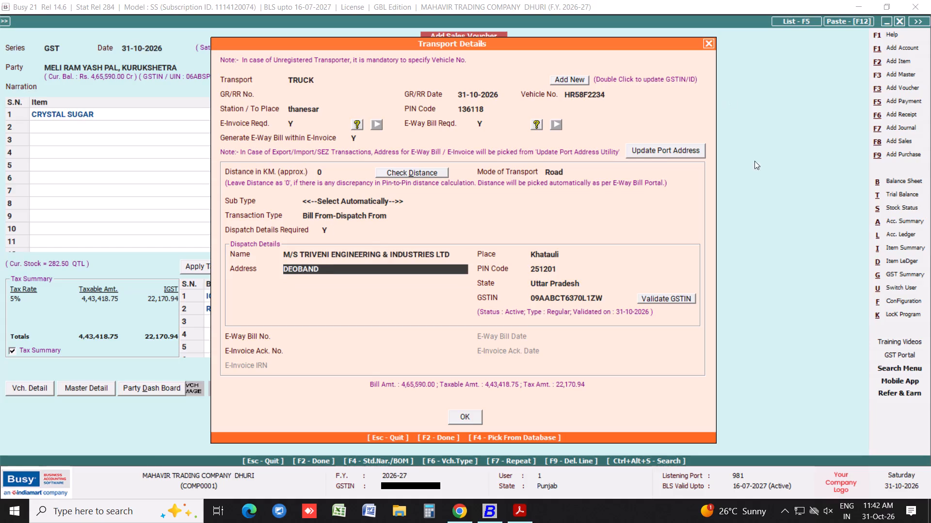
Change the dispatch place to DEOBAND.
click(600, 259)
key(BackSpace)
key(BackSpace)
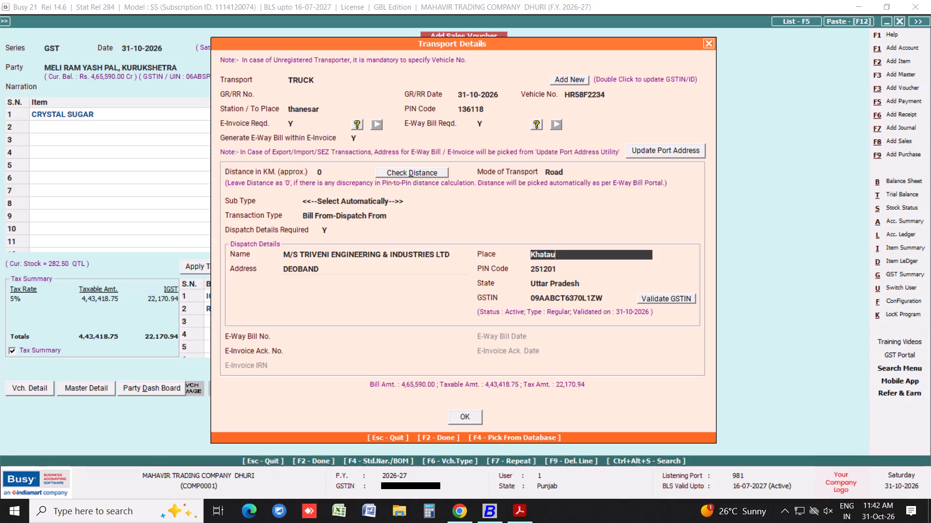
key(BackSpace)
key(BackSpace)
key(BackSpace)
key(BackSpace)
key(BackSpace)
key(BackSpace)
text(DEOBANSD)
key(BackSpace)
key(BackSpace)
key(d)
Set the dispatch PIN code to 247554.
click(590, 270)
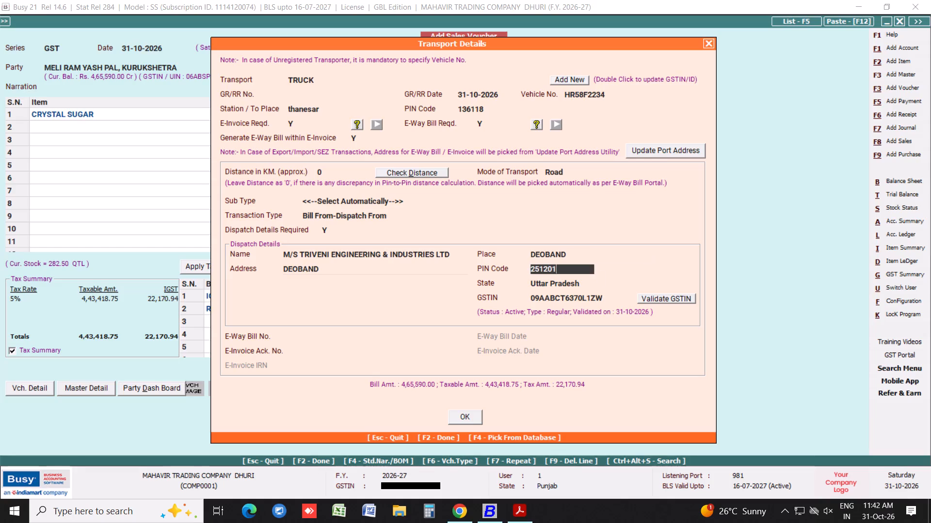
key(BackSpace)
key(BackSpace)
key(BackSpace)
key(BackSpace)
key(BackSpace)
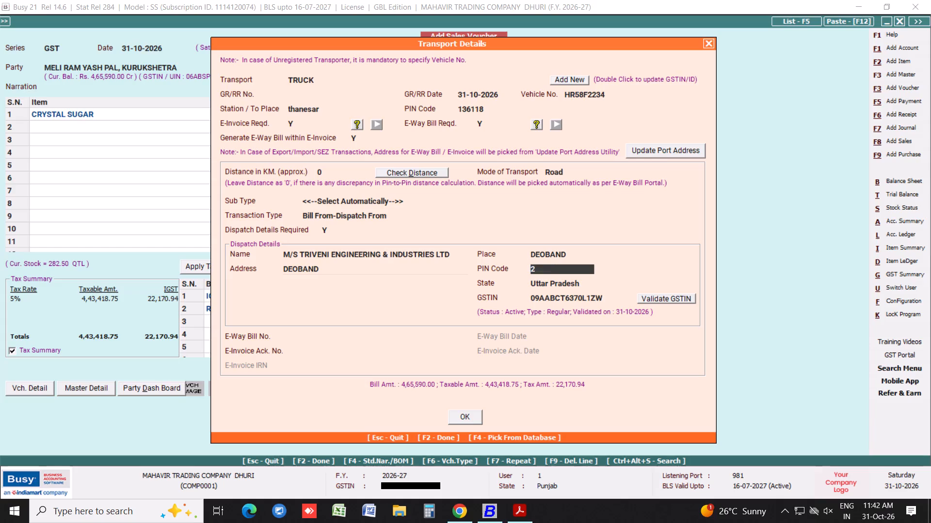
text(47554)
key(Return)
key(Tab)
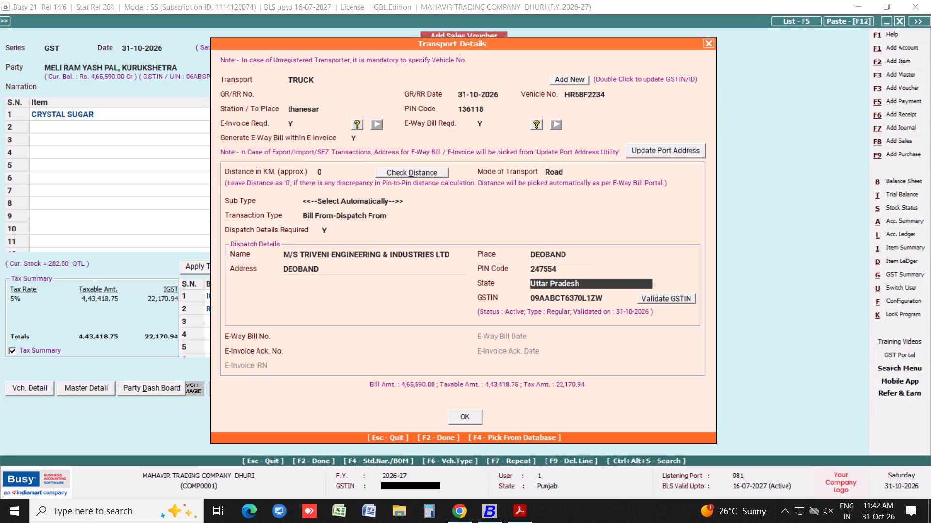
Check the distance from the DEOBAND dispatch location and update the distance field to 123 km.
click(405, 170)
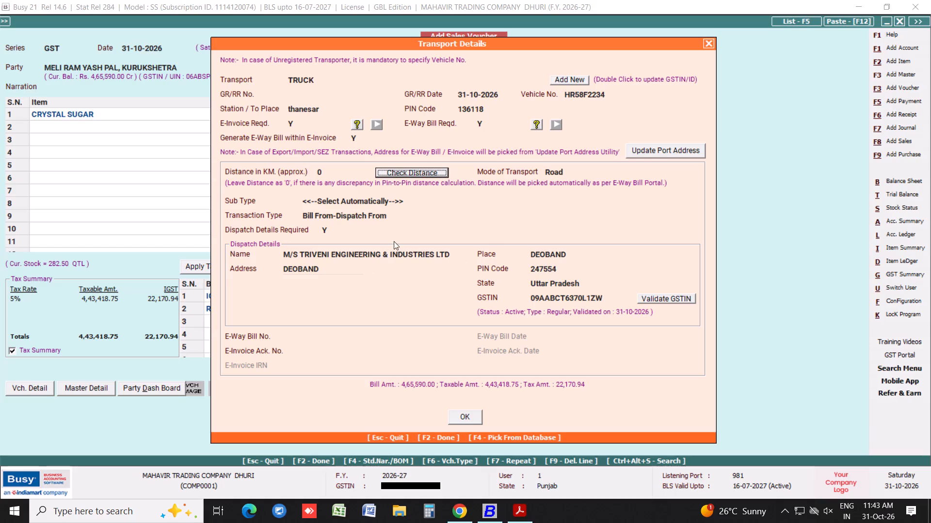
click(432, 276)
Accept the transport details and generate voucher 844's e-invoice together with its e-way bill, keeping the existing IRN generation options.
click(476, 413)
click(502, 282)
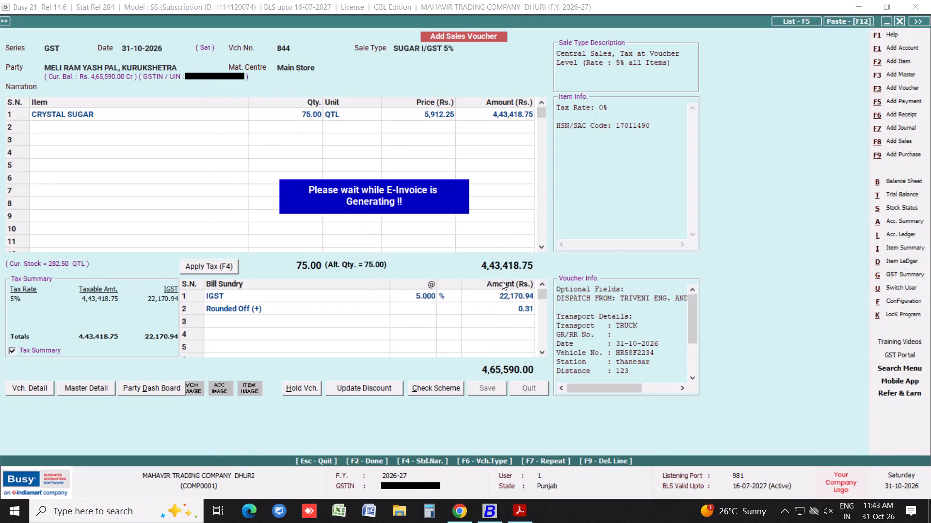
click(393, 267)
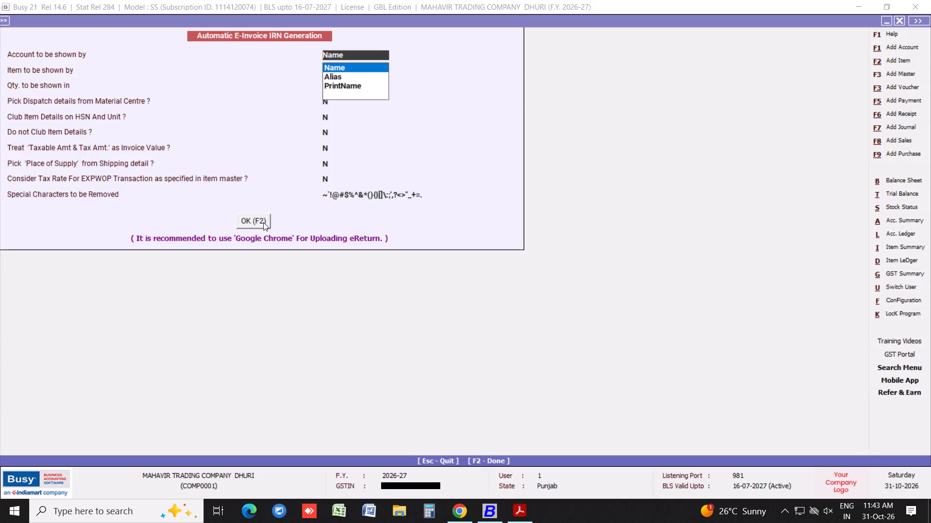
click(263, 222)
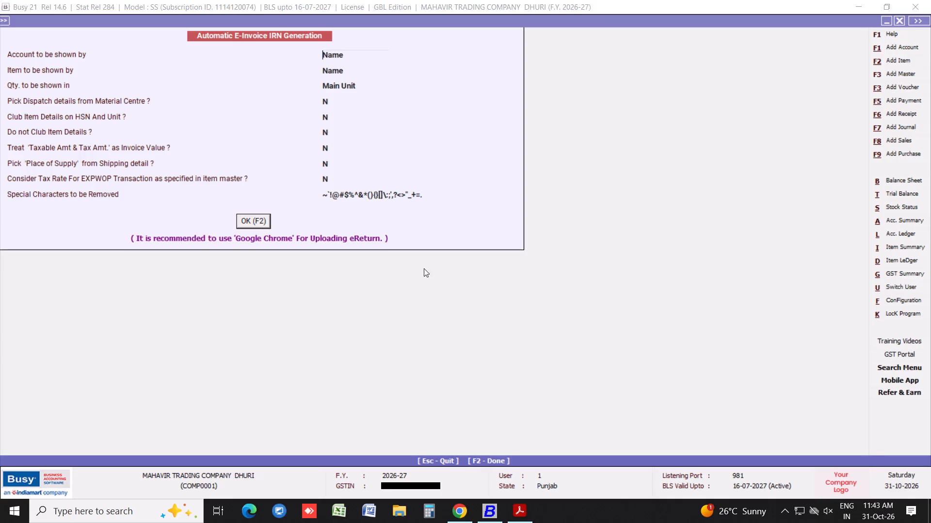
click(498, 275)
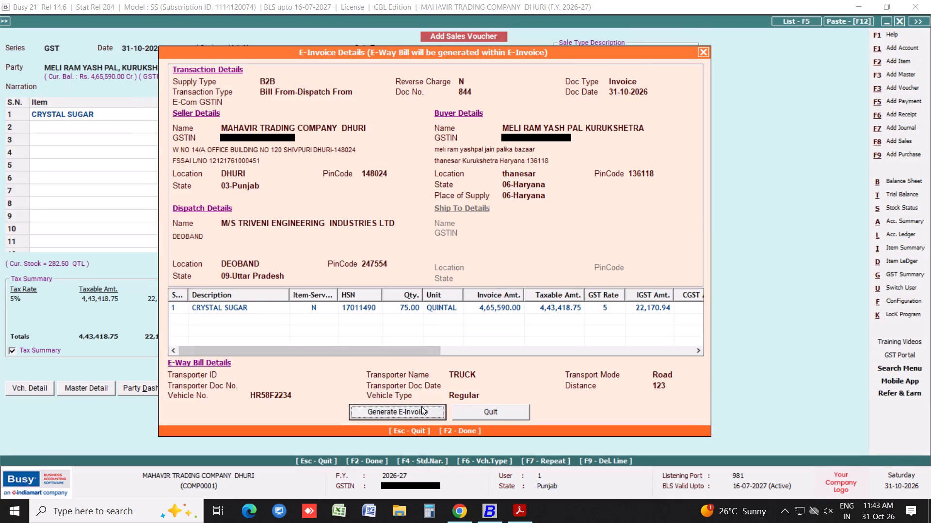
click(420, 410)
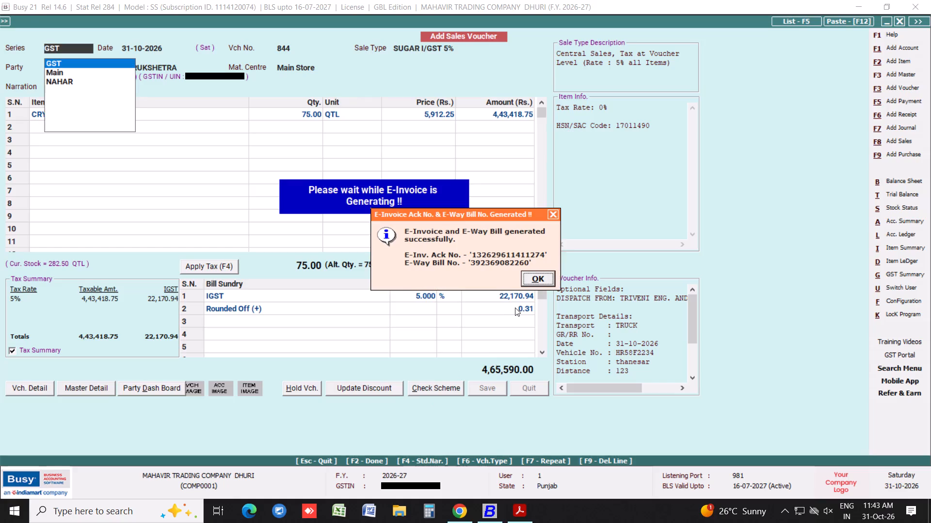
click(551, 277)
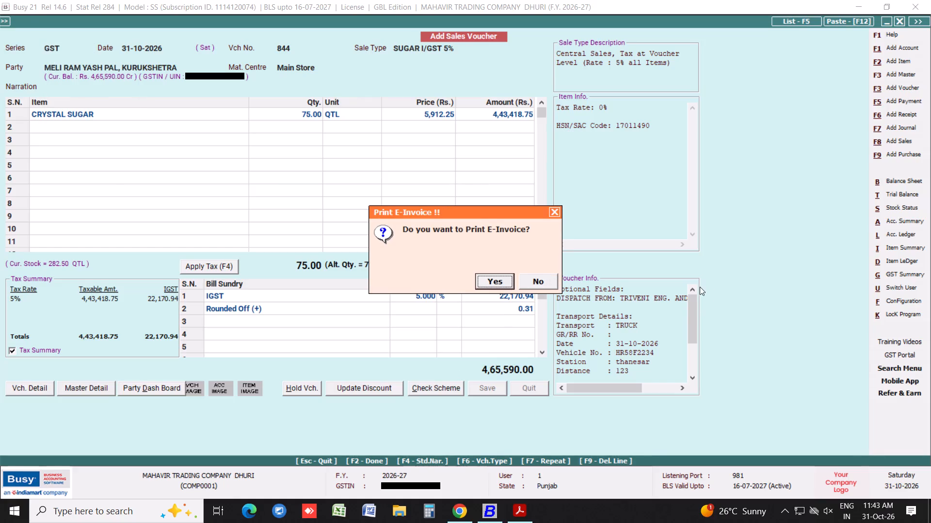
Skip printing the e-invoice and output voucher 844's e-way bill as a PDF.
click(543, 278)
click(500, 279)
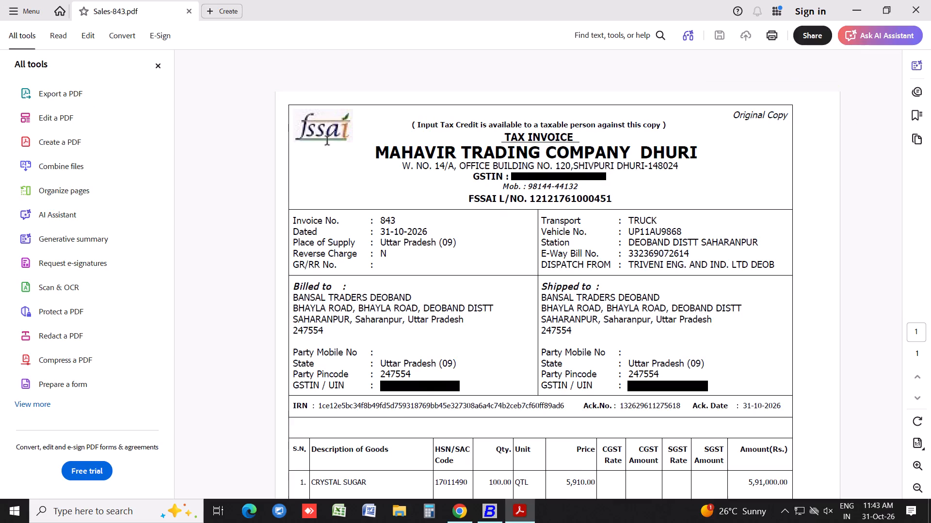
Take a snapshot of the e-way bill page in Adobe Acrobat.
right_click(356, 155)
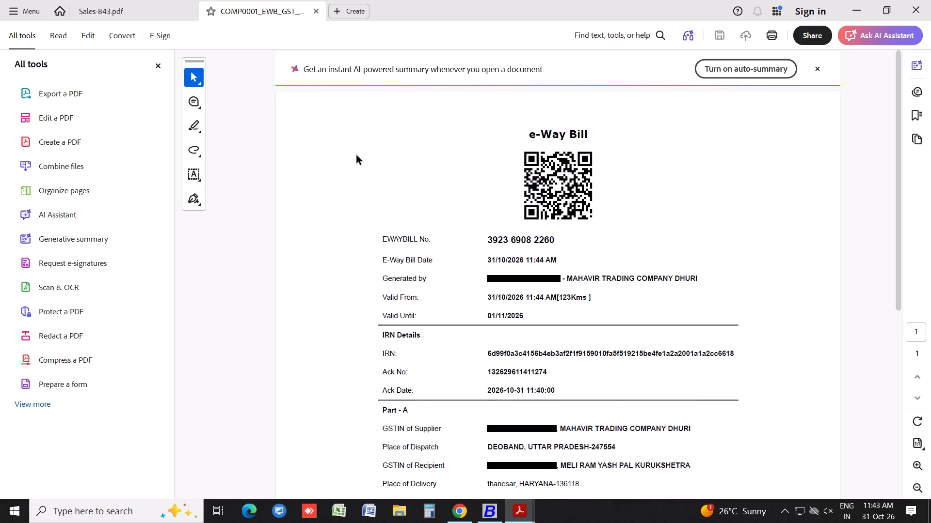
click(394, 257)
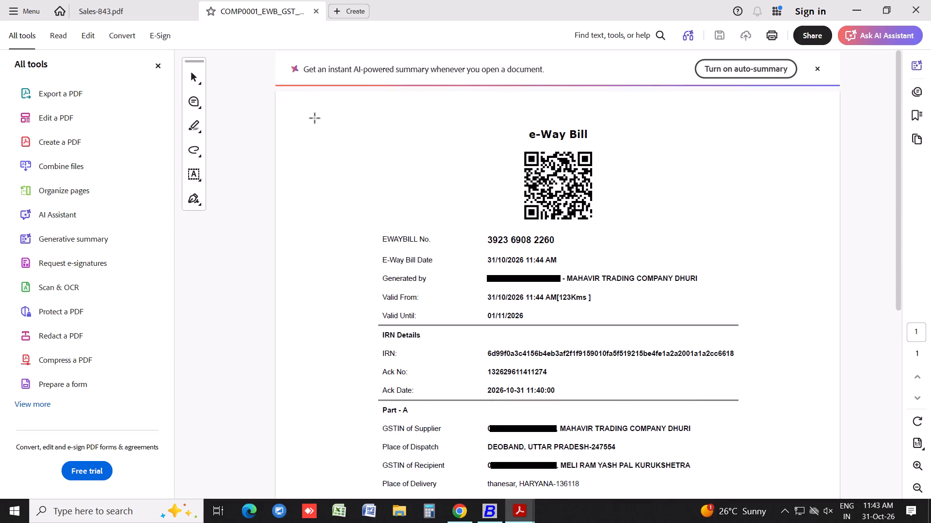
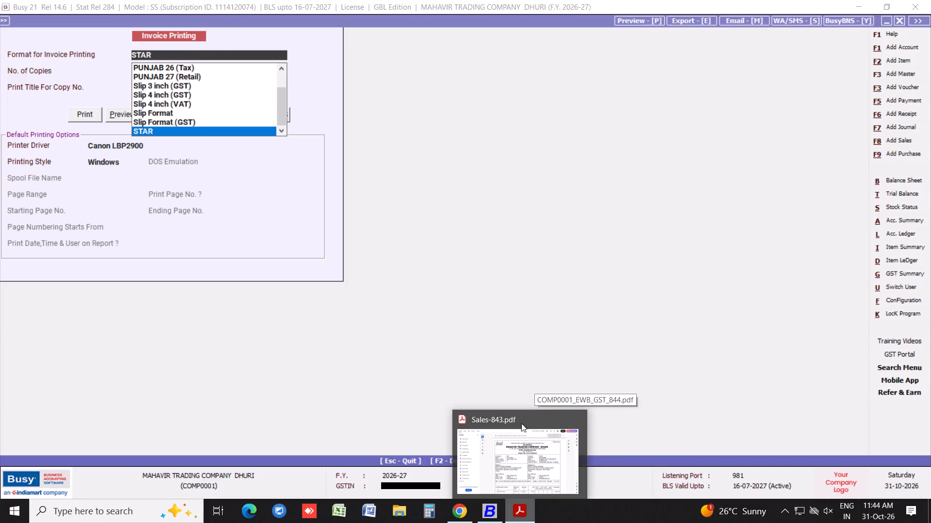
Close the open Sales-843.pdf window.
click(576, 418)
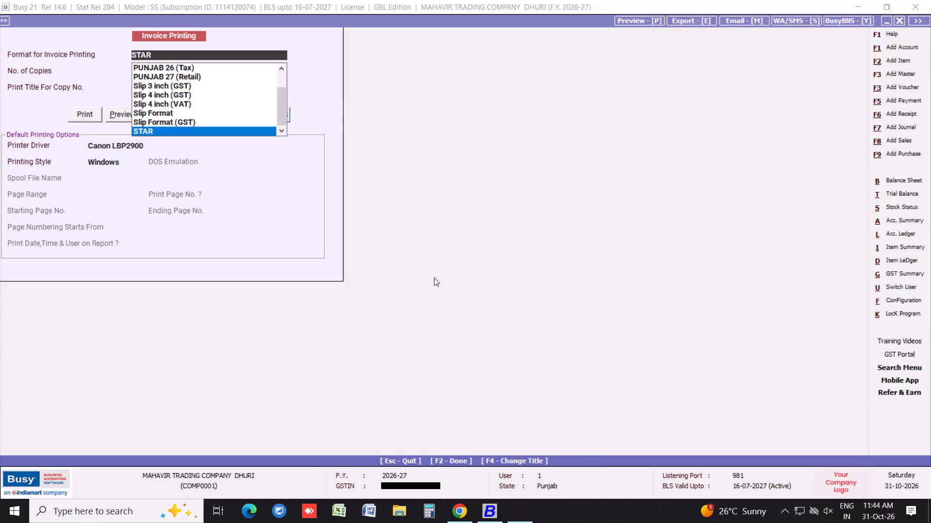
Export voucher 844's invoice as a PDF using the STAR format and open it in Adobe Acrobat.
key(Return)
key(Return)
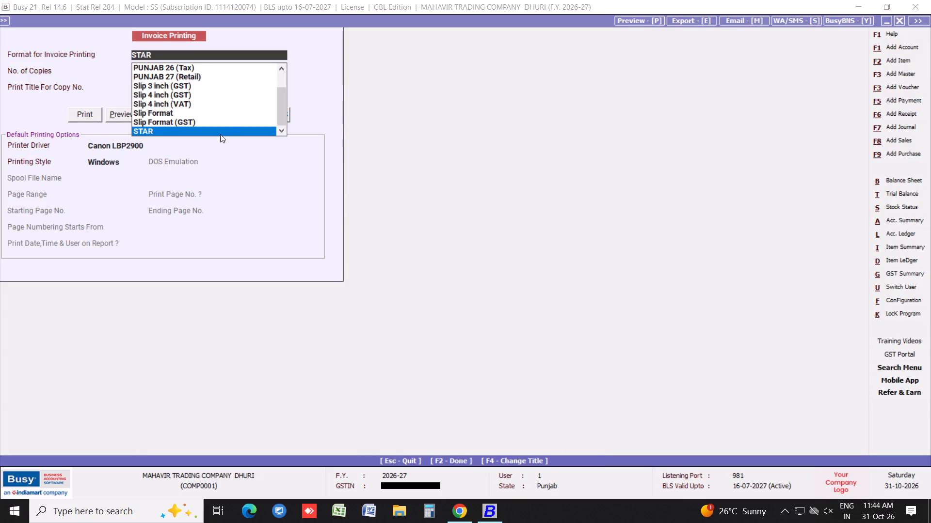
click(225, 127)
key(Return)
key(Tab)
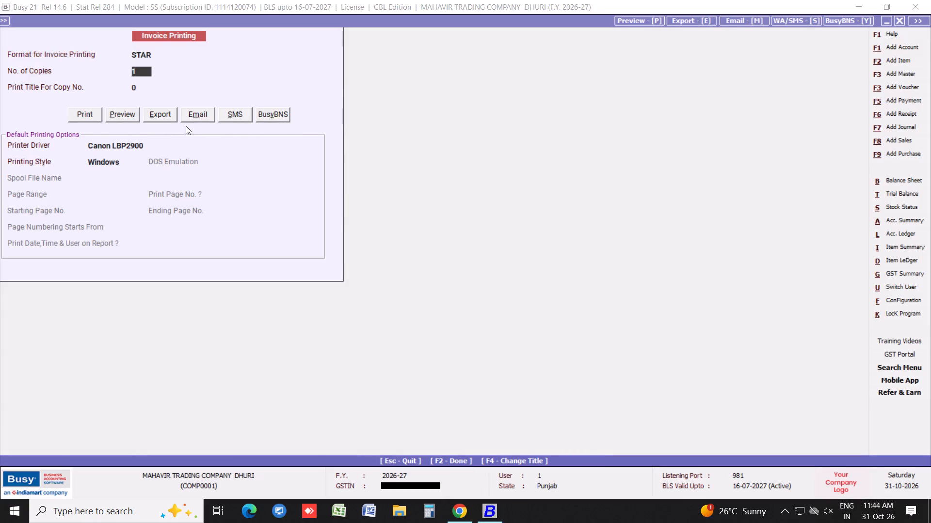
click(162, 110)
click(148, 211)
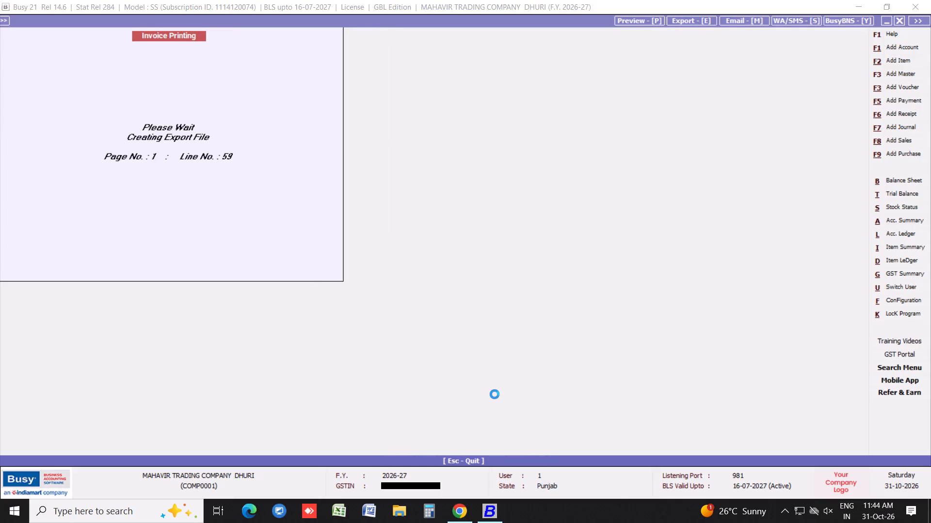
key(Return)
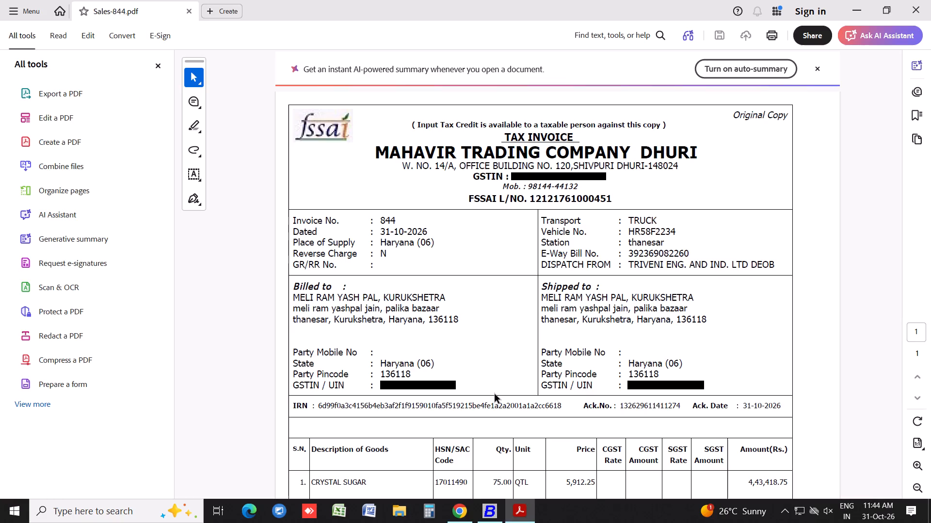
Print the Sales-844.pdf invoice on the Canon LBP2900 with the existing print settings.
key(ctrl+p)
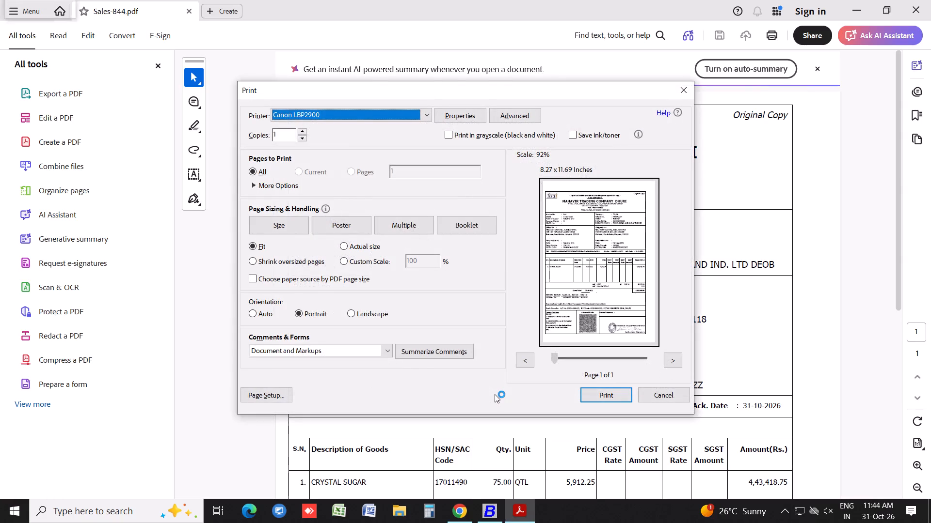
key(Return)
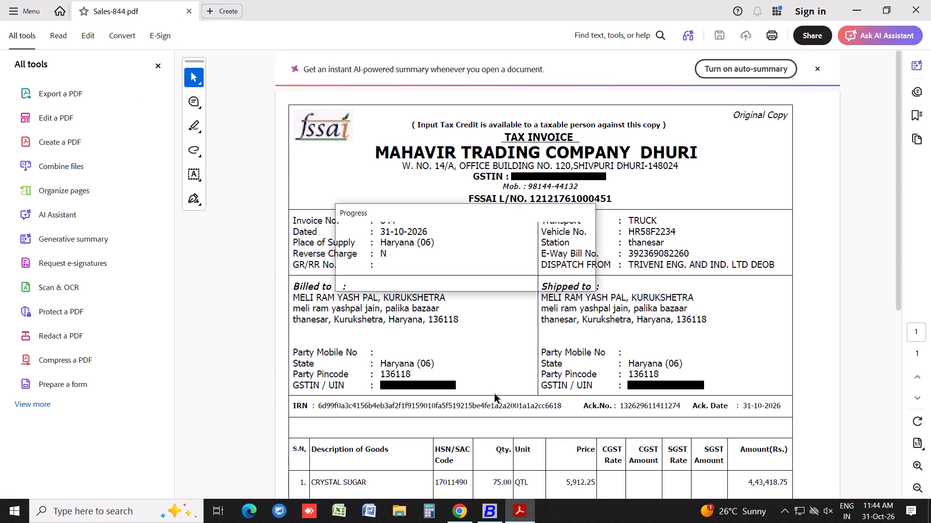
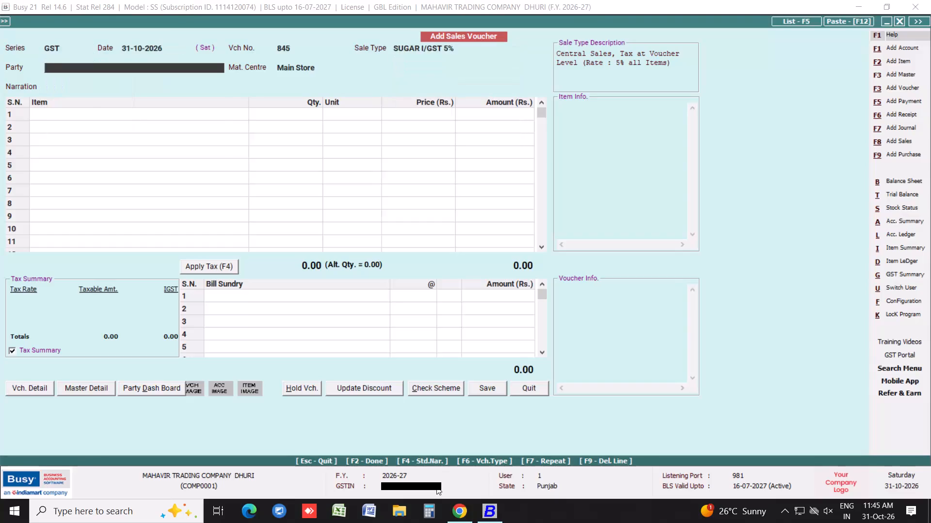
Set the party of sales voucher 845 to TARSEM LAL & SONS, KURUKSHETRA, keep Main Store as material centre, and move on to the narration.
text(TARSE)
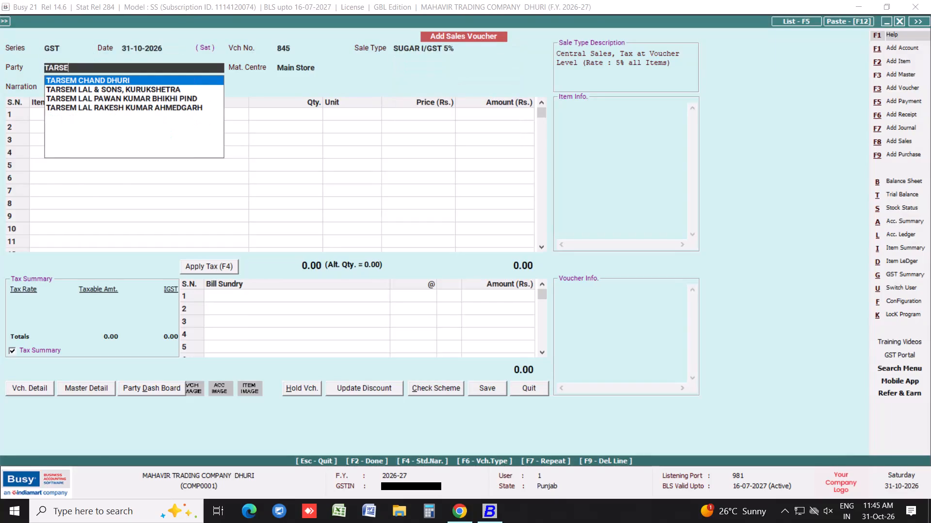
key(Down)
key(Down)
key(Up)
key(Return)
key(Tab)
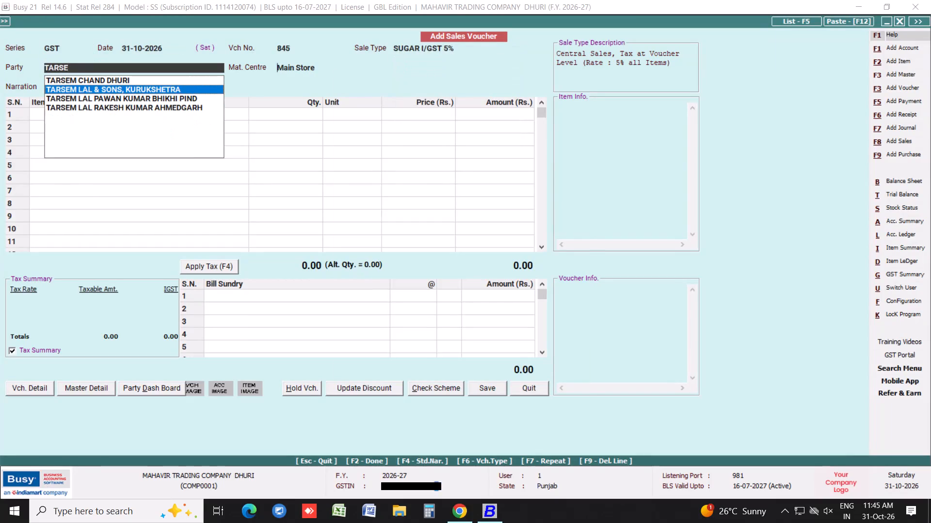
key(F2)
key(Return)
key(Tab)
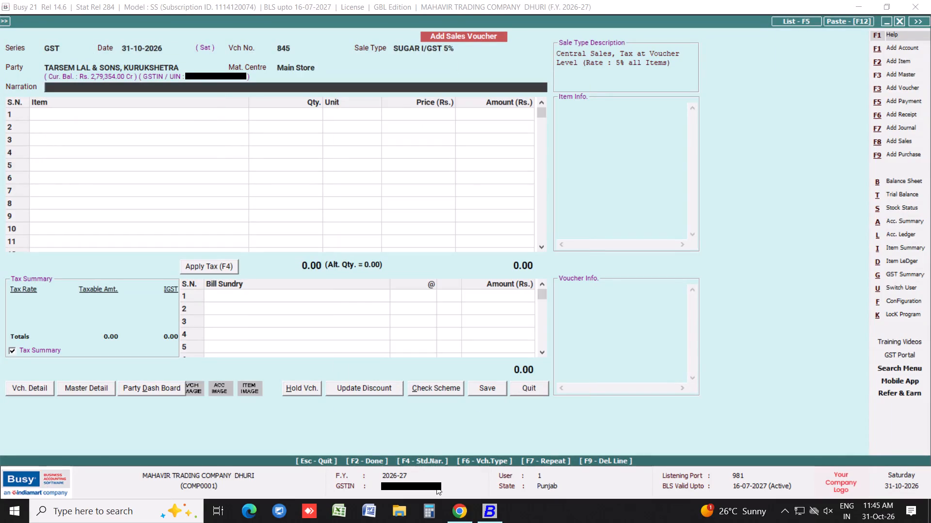
Set the voucher's DISPATCH FROM optional field to the stored entry TRIVENI ENG. AND IND. LTD.
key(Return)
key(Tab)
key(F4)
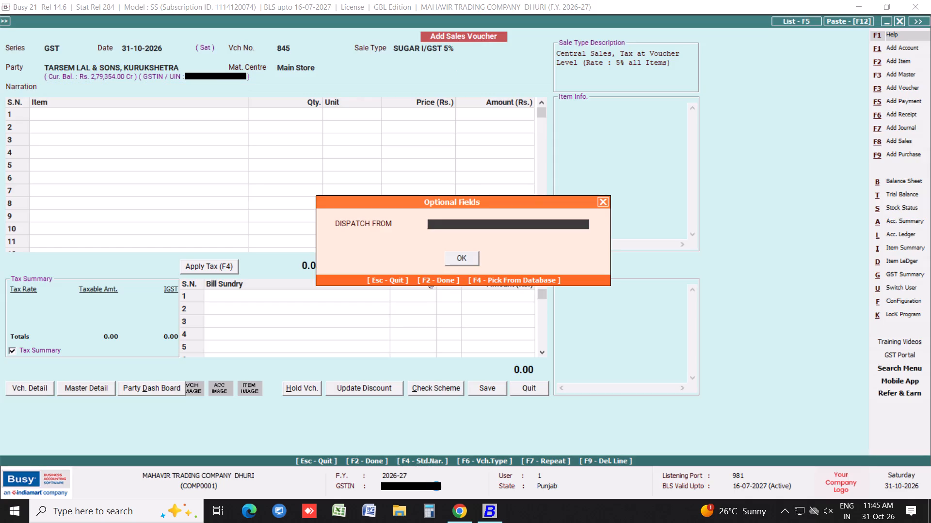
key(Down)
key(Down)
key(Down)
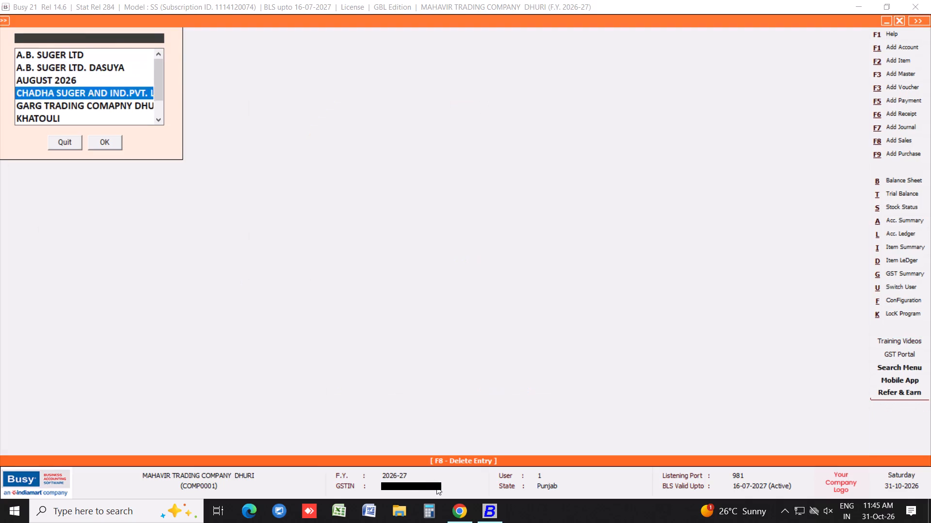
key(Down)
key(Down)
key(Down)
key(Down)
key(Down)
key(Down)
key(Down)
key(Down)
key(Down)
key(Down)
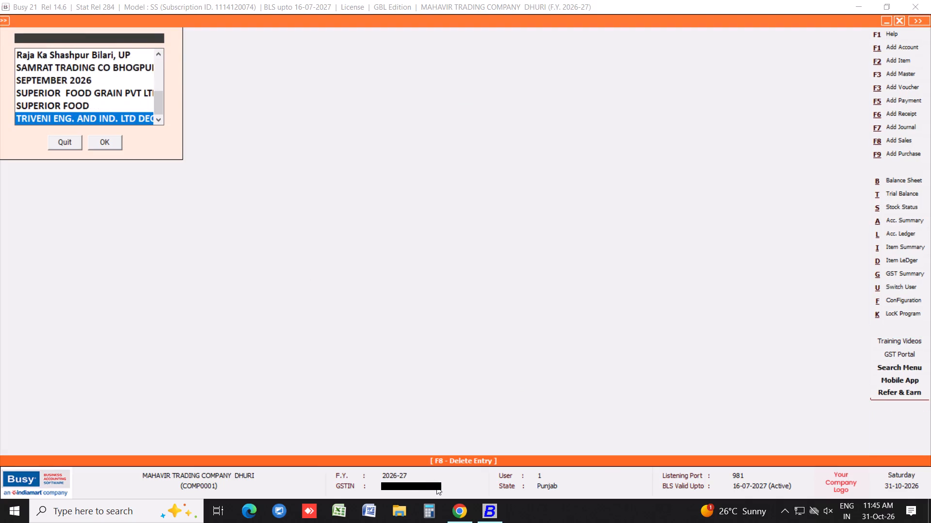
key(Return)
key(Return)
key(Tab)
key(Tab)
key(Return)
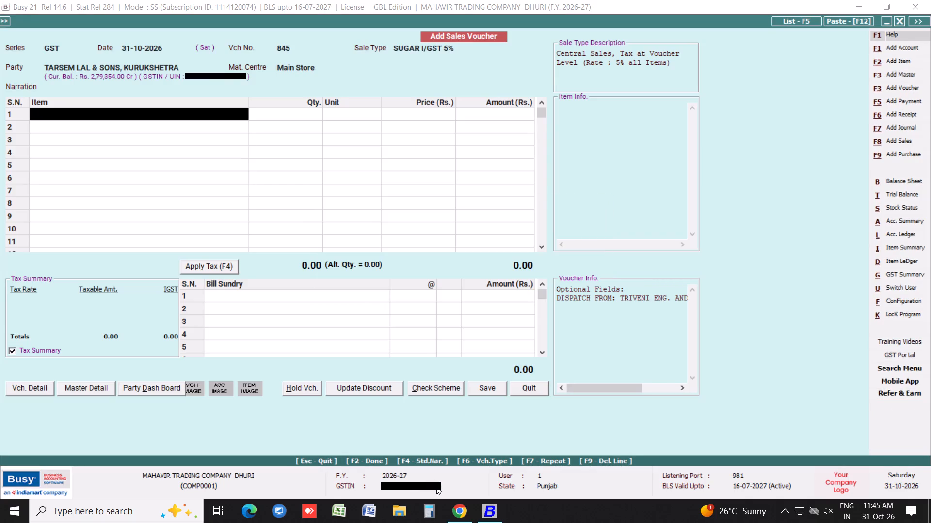
Add CRYSTAL SUGAR as the first item with a quantity of 45 QTL at a price of Rs. 5,912.25.
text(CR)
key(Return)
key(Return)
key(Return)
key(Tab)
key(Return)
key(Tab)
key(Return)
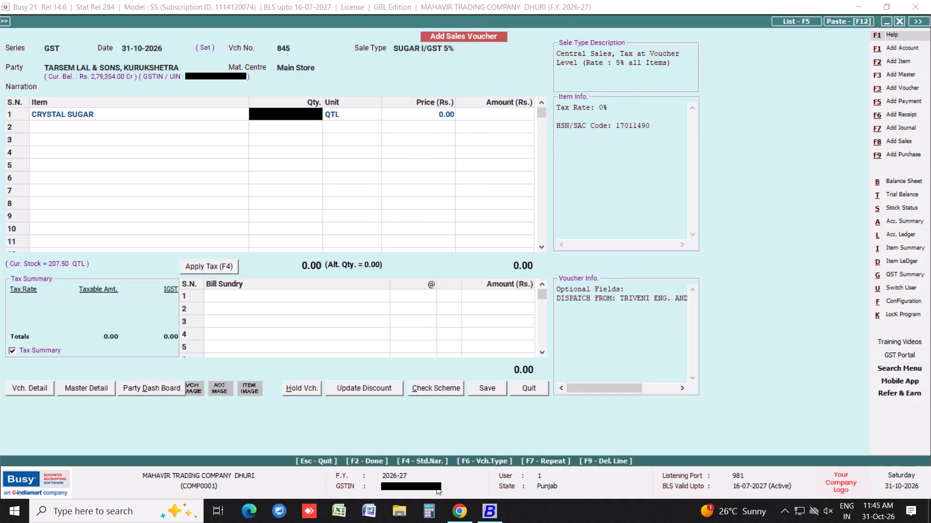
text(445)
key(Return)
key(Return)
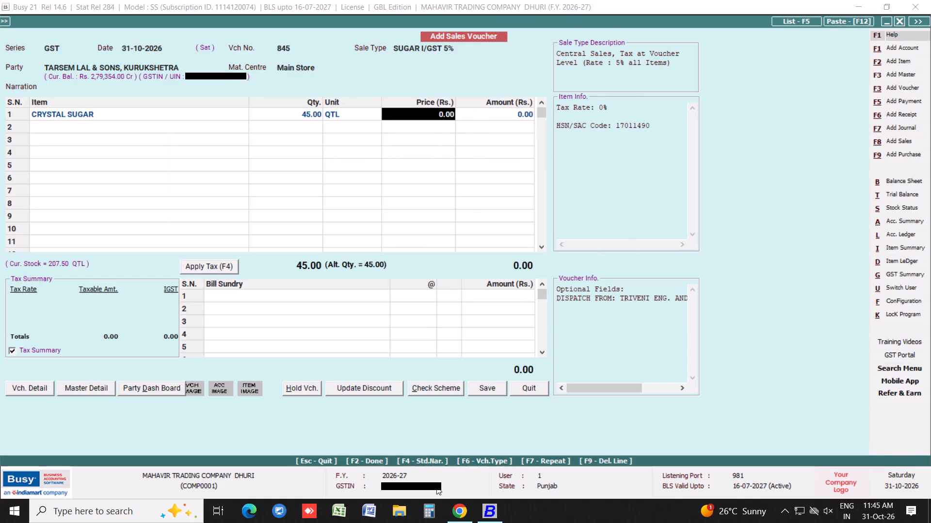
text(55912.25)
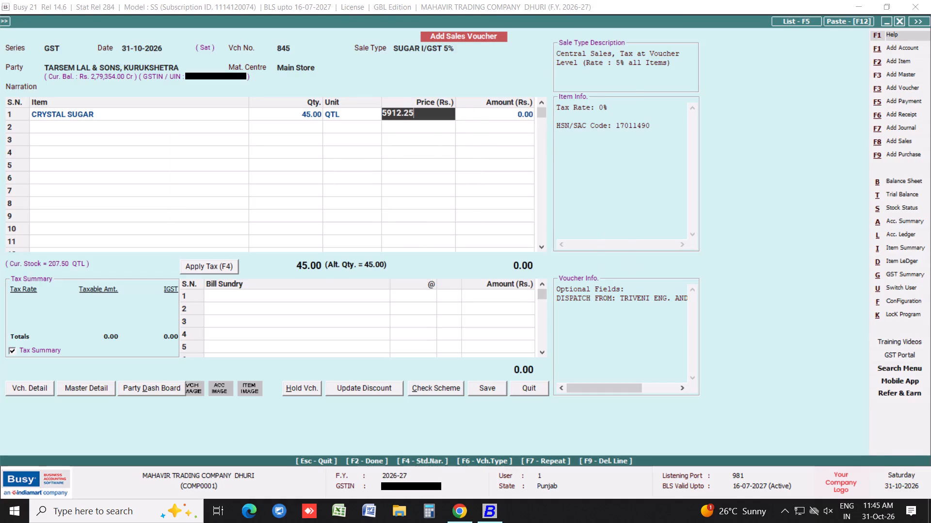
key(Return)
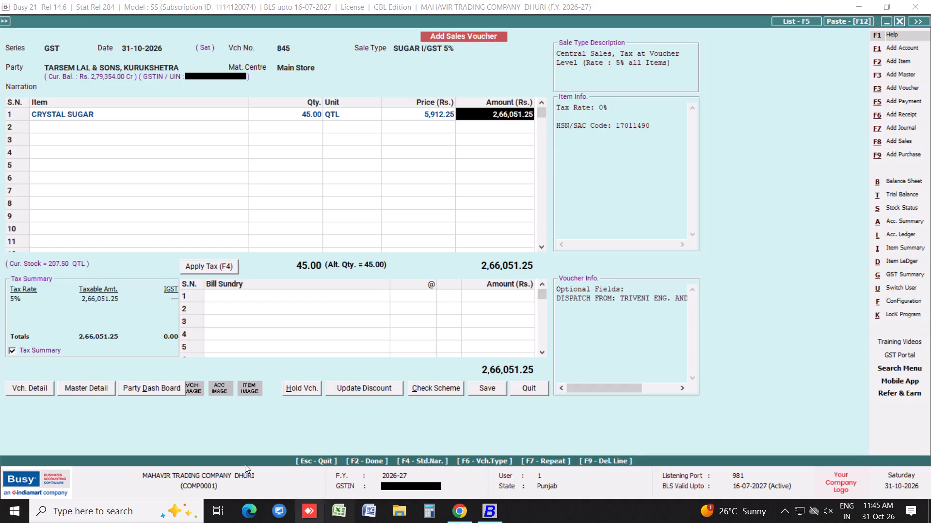
Apply the 5% IGST and add a Rounded Off (+) bill sundry of 0.19.
click(209, 270)
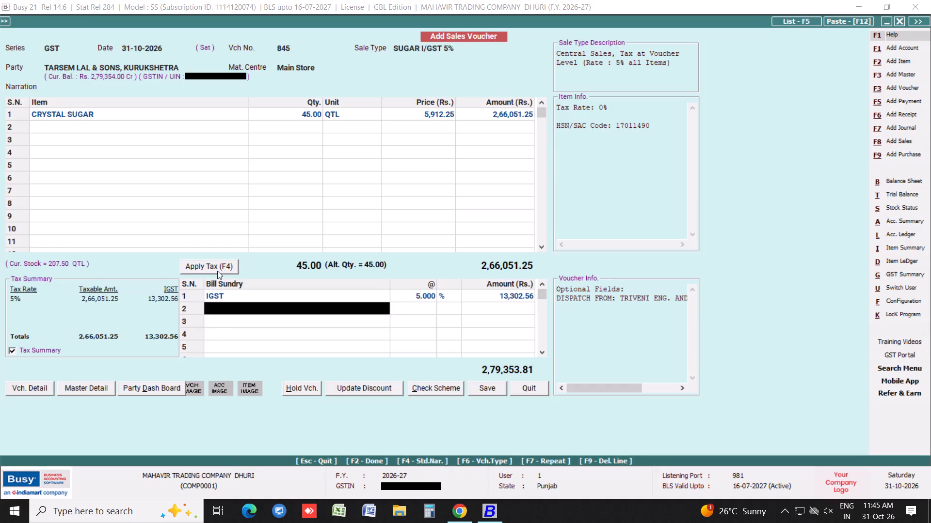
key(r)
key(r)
key(Down)
key(Down)
key(Down)
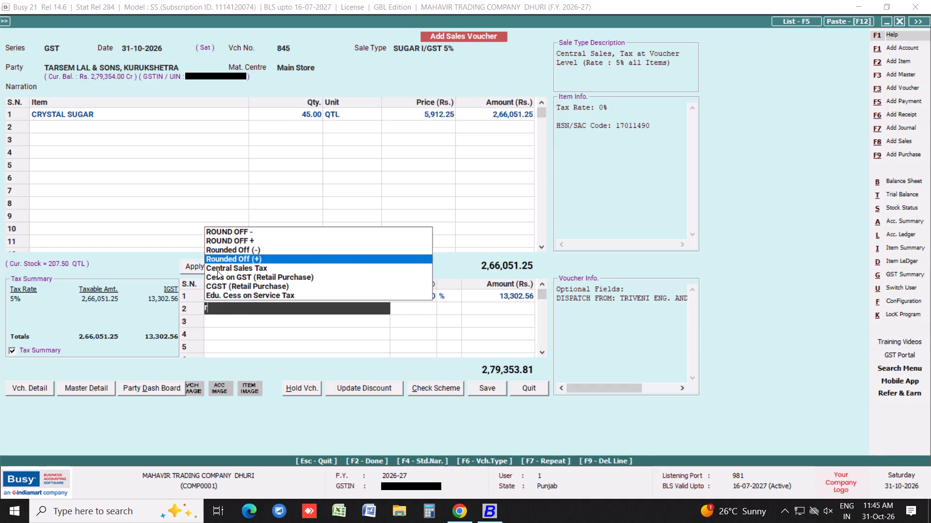
key(Return)
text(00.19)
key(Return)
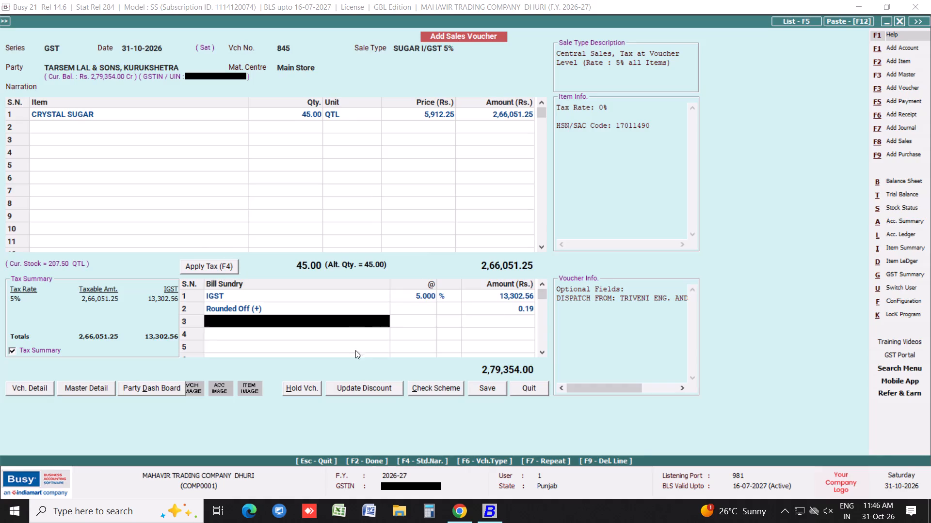
click(494, 386)
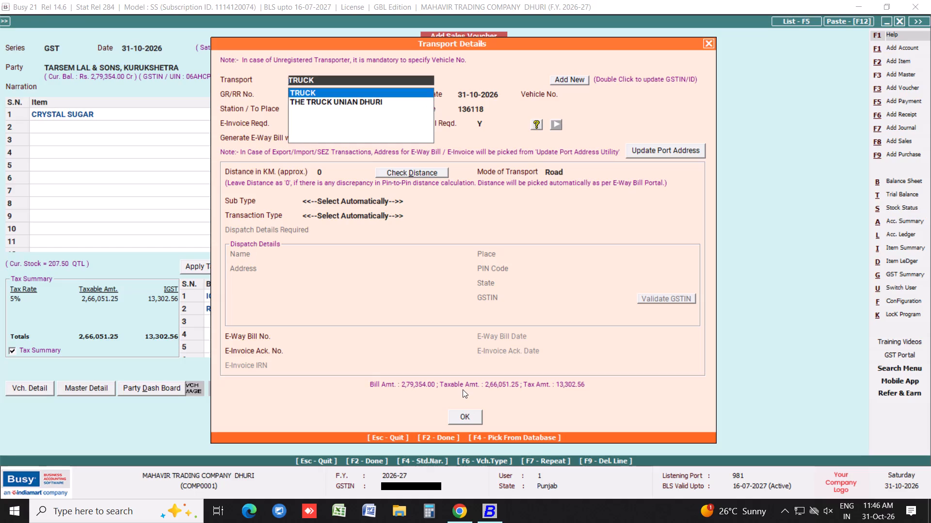
key(Return)
key(Tab)
key(Return)
key(Tab)
key(Return)
key(Tab)
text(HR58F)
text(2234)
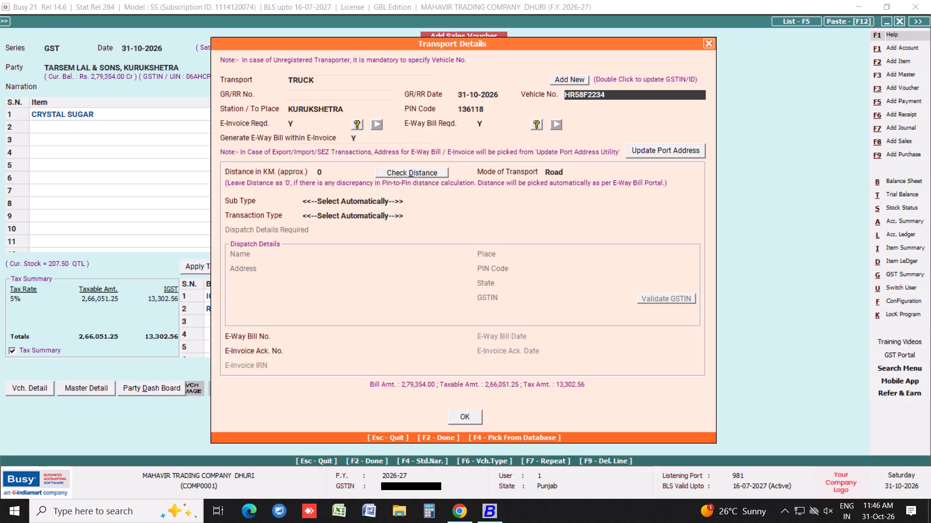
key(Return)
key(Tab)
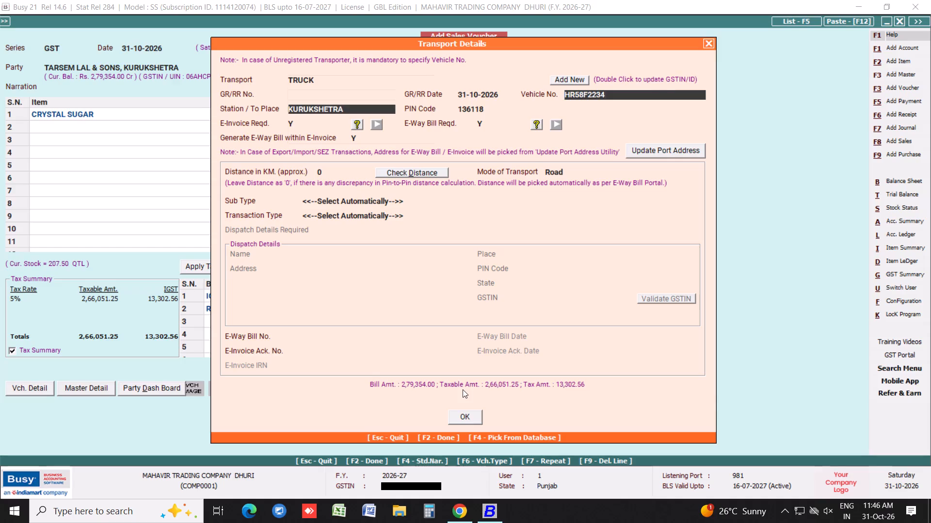
Keep the default station, e-invoice, e-way bill and sub type entries, choose transaction type Bill From-Dispatch From, and require dispatch details.
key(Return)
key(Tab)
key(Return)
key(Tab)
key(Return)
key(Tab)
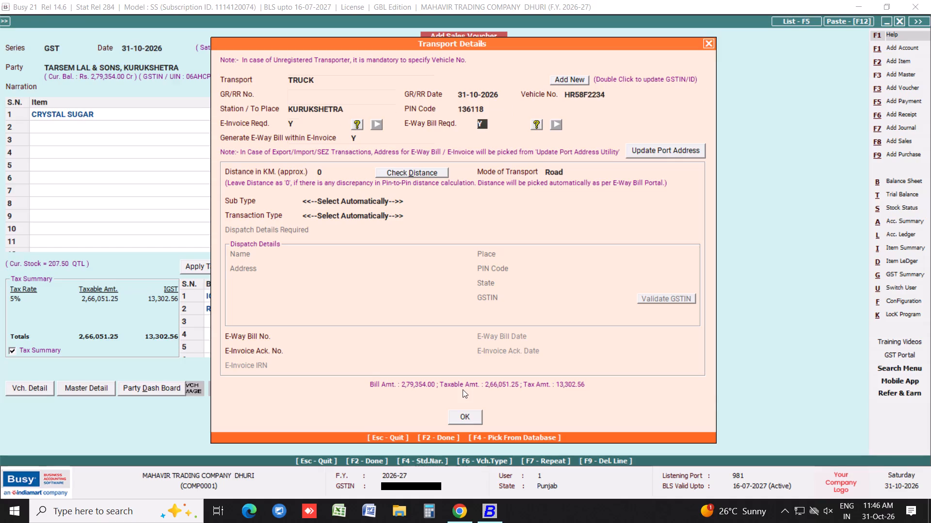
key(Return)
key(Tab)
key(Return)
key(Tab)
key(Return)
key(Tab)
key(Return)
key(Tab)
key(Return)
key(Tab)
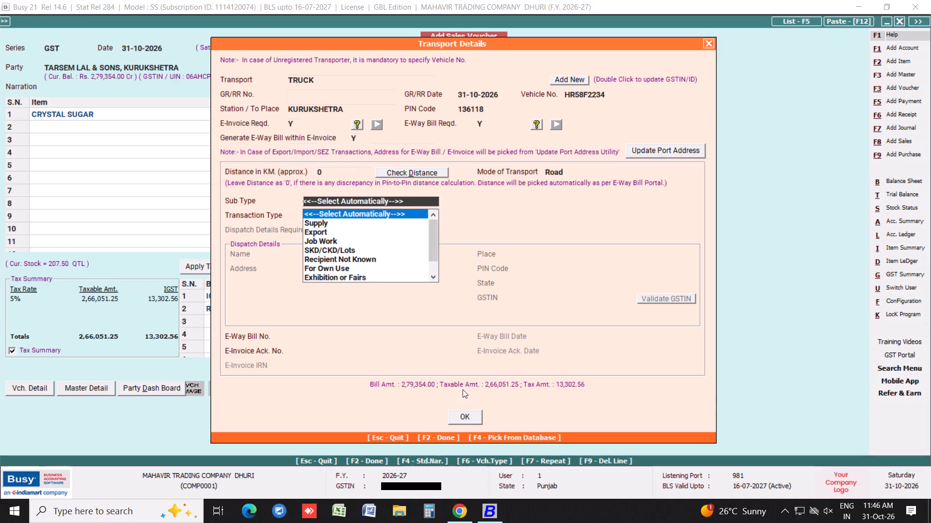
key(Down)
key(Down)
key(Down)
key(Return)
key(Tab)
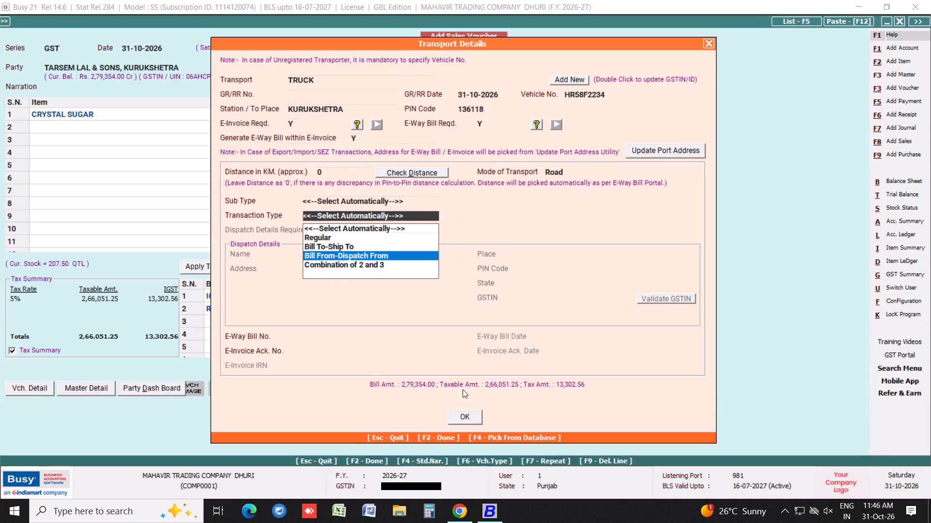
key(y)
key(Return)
Keep the default dispatch name, address, place and PIN code entries, and set the dispatch state to Uttar Pradesh.
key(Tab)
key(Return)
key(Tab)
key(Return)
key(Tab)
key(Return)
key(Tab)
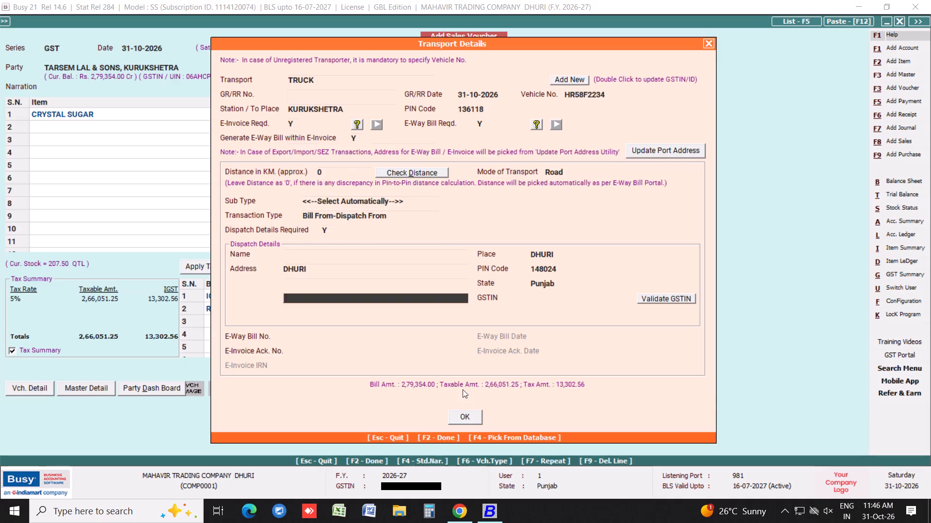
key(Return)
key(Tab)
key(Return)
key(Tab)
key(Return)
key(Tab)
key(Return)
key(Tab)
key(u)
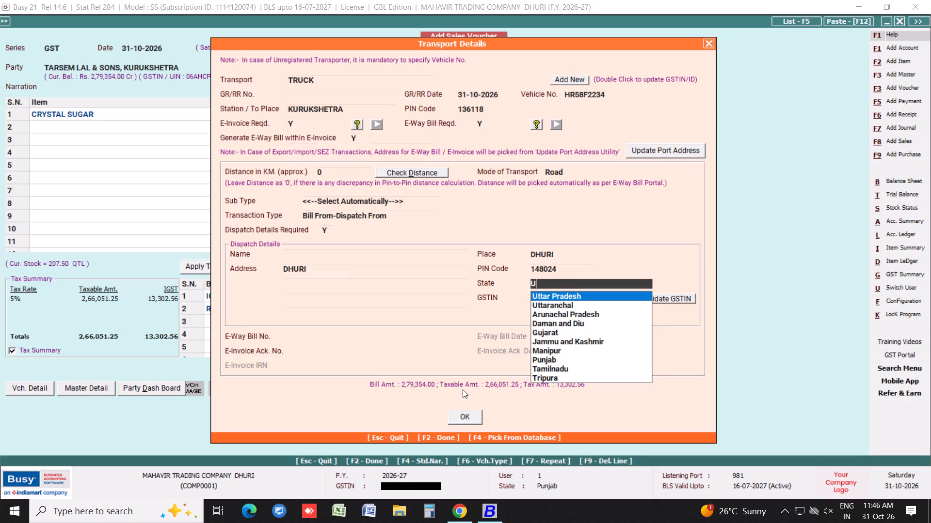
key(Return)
Enter Triveni Engineering's GSTIN in the dispatch details, validate it, and bring the validated company details back into the form.
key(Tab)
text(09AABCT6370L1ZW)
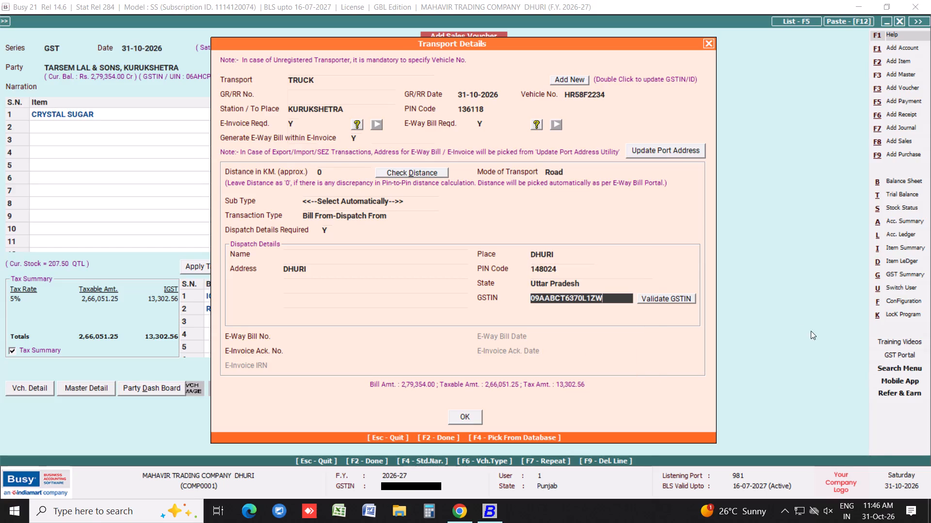
click(685, 304)
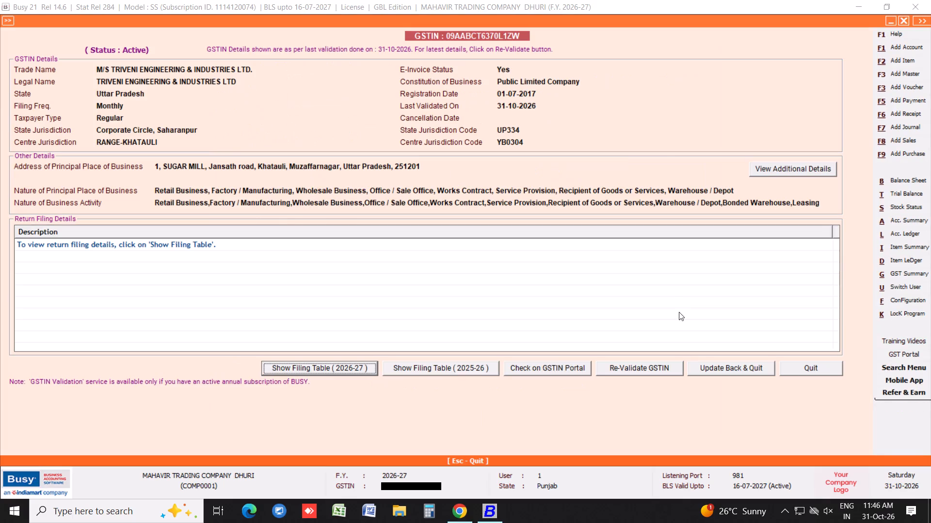
click(714, 361)
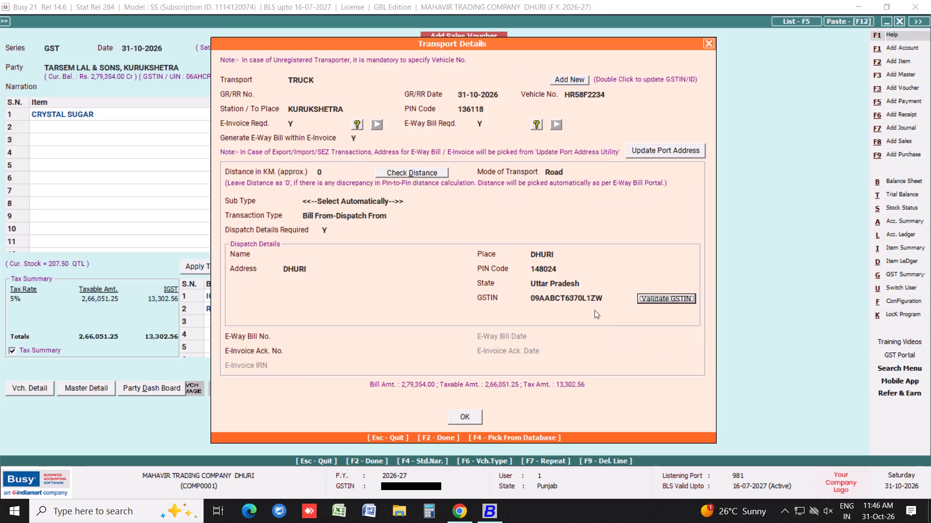
Clear both filled lines of the dispatch address and enter DEOBAND on the first line.
drag(430, 270, 307, 276)
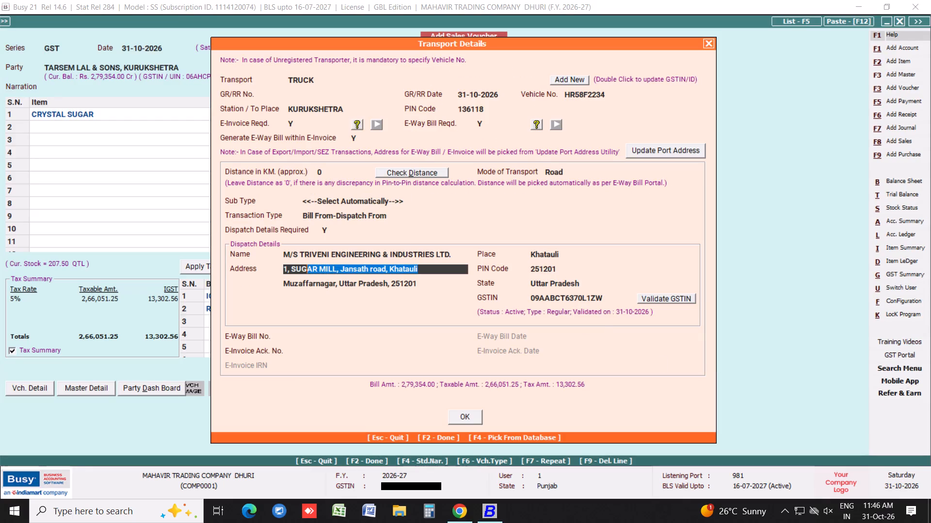
key(BackSpace)
key(BackSpace)
key(BackSpace)
key(BackSpace)
key(BackSpace)
key(BackSpace)
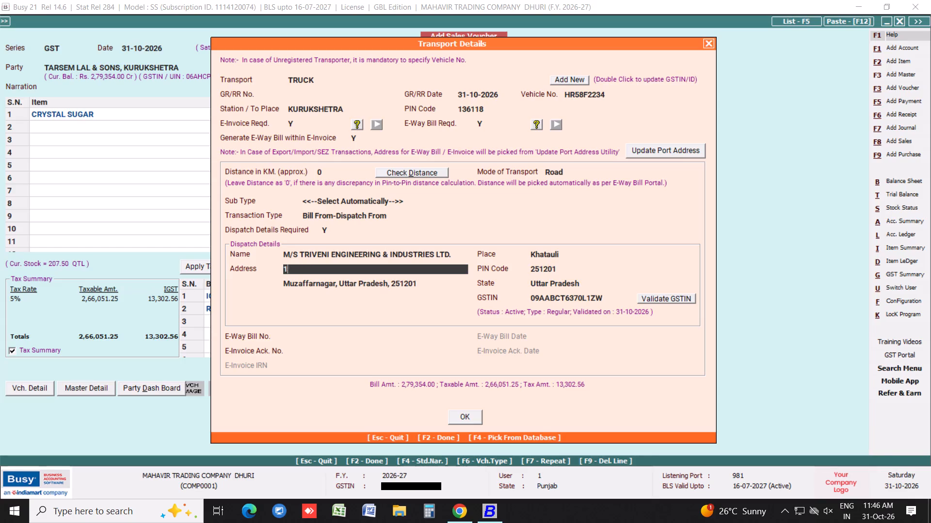
key(BackSpace)
drag(430, 284, 275, 288)
key(BackSpace)
key(shift+Tab)
click(413, 283)
drag(417, 283, 309, 286)
key(BackSpace)
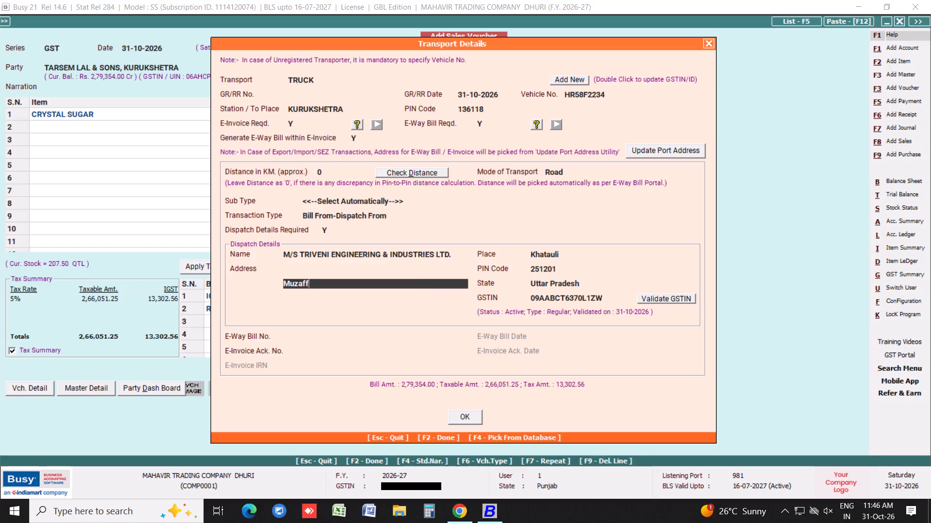
key(BackSpace)
key(BackSpace)
key(BackSpace)
key(BackSpace)
key(BackSpace)
key(BackSpace)
key(BackSpace)
key(shift+Tab)
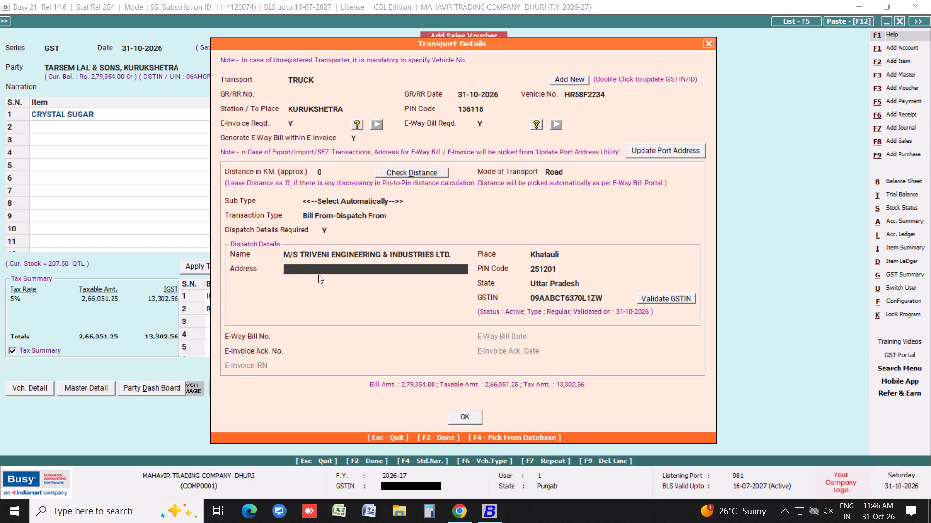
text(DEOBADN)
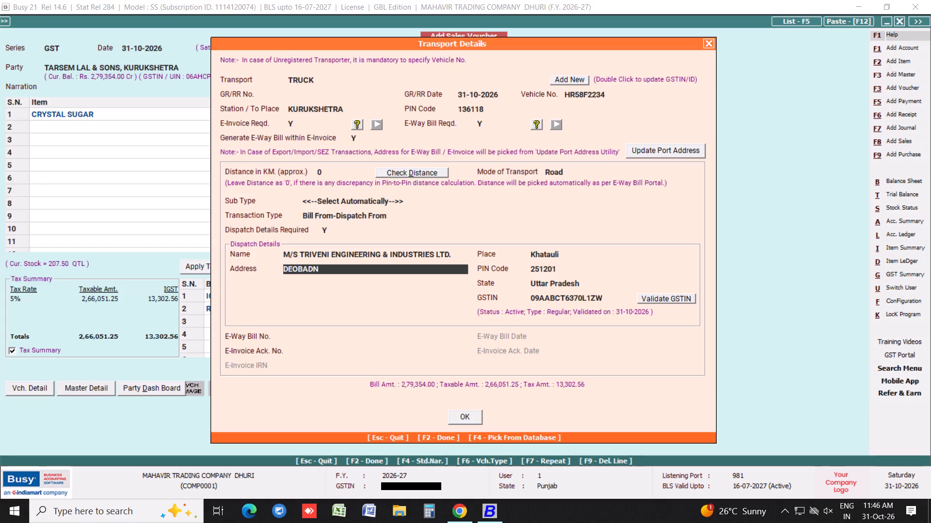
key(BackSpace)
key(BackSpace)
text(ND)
Replace the dispatch place with DEOBAND.
double_click(584, 248)
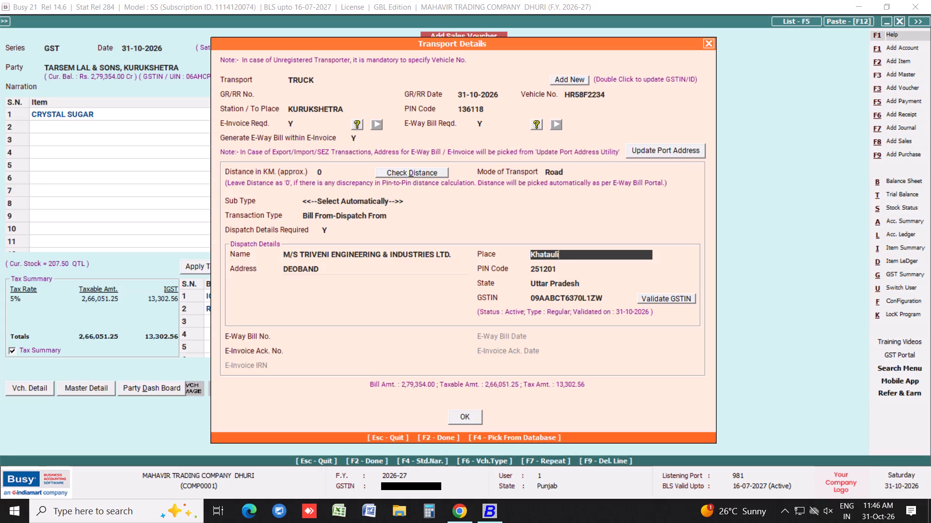
key(BackSpace)
key(BackSpace)
key(BackSpace)
key(BackSpace)
key(BackSpace)
key(BackSpace)
key(BackSpace)
key(BackSpace)
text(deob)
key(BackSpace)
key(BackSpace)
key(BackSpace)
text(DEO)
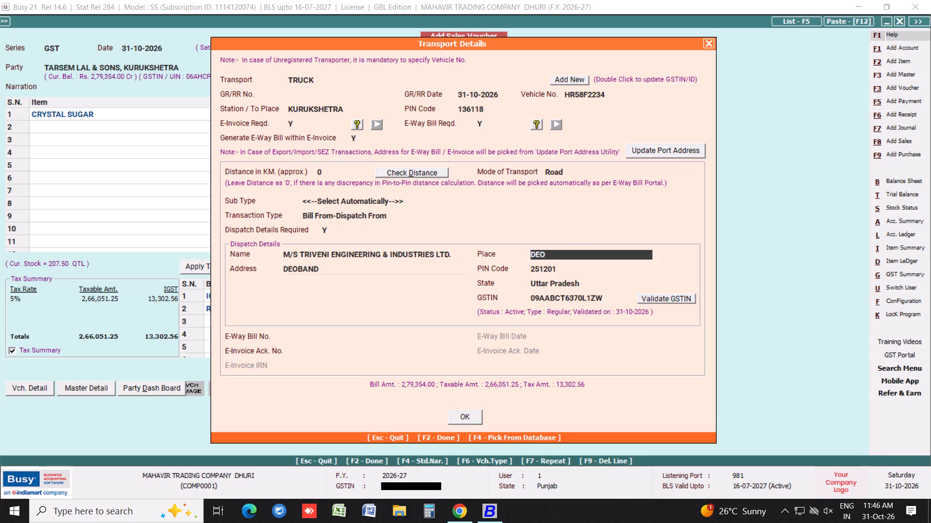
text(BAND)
Set the dispatch PIN code to 247554, keeping Uttar Pradesh as the dispatch state.
click(563, 266)
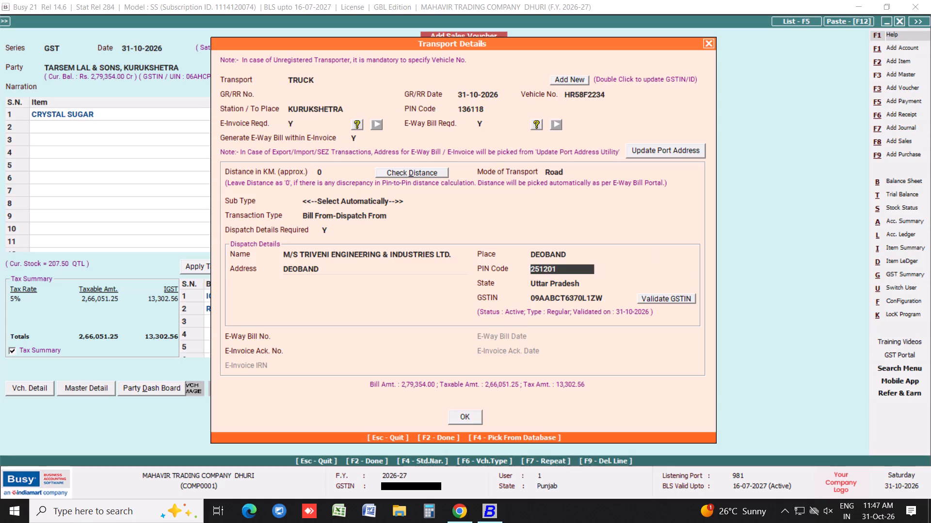
key(BackSpace)
key(BackSpace)
key(BackSpace)
key(BackSpace)
key(BackSpace)
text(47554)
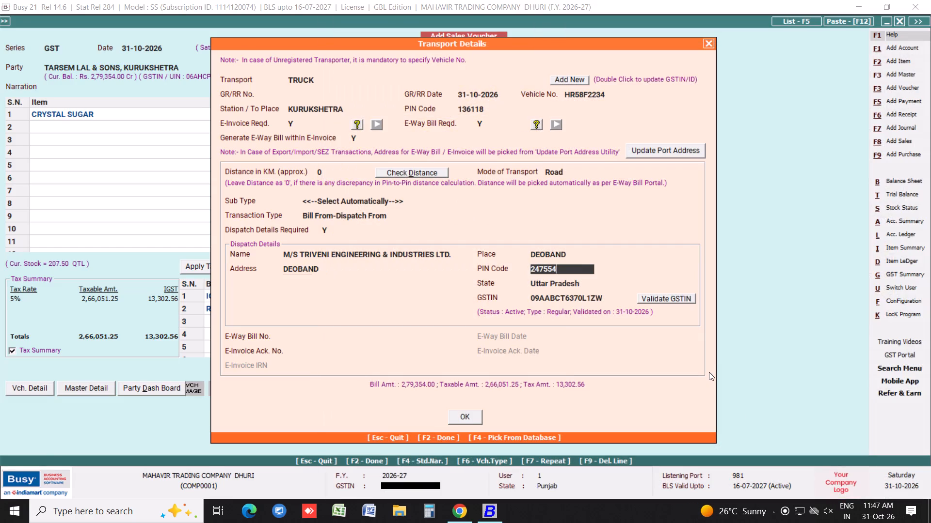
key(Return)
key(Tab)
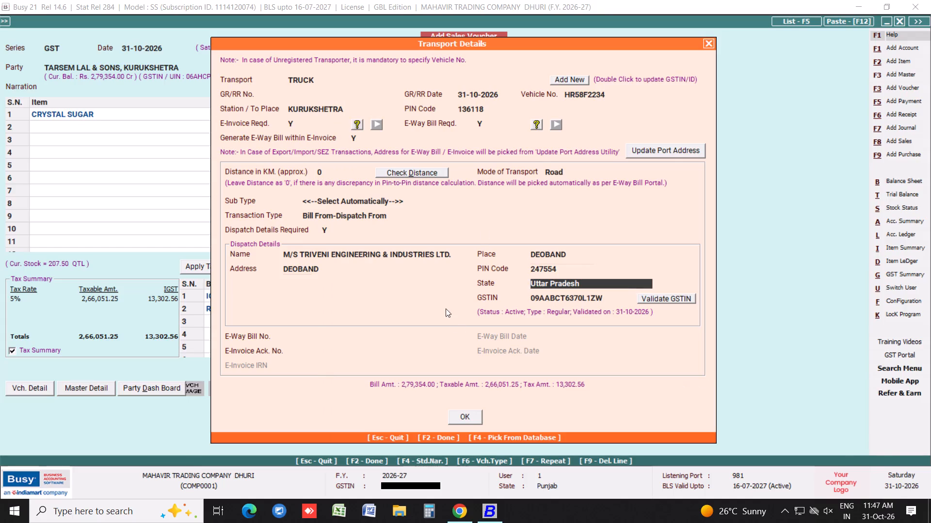
Check the distance from Deoband to Kurukshetra, update the voucher with the calculated 123 km, and accept the transport details.
click(398, 169)
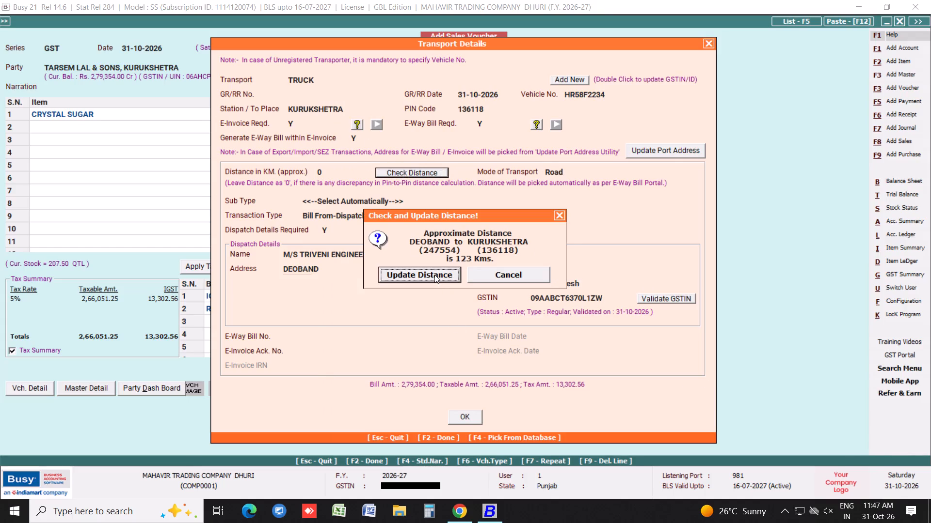
click(434, 275)
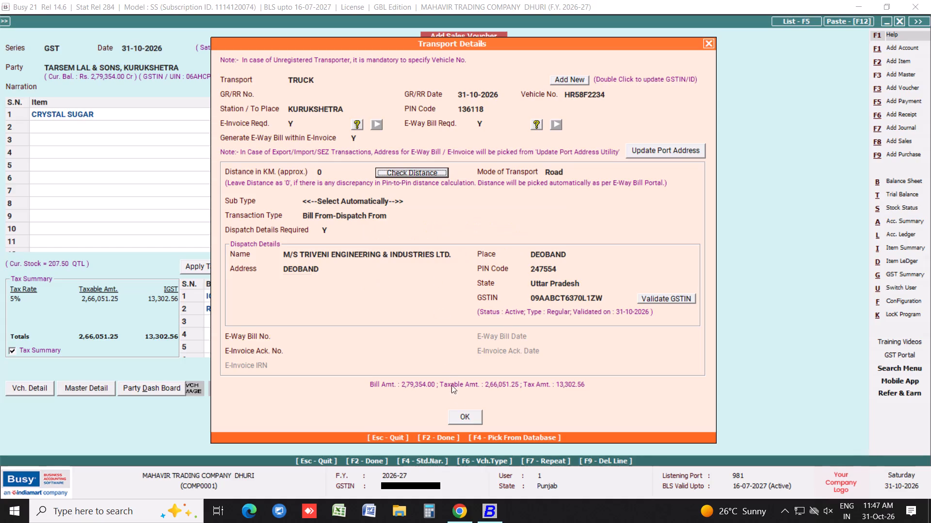
click(463, 414)
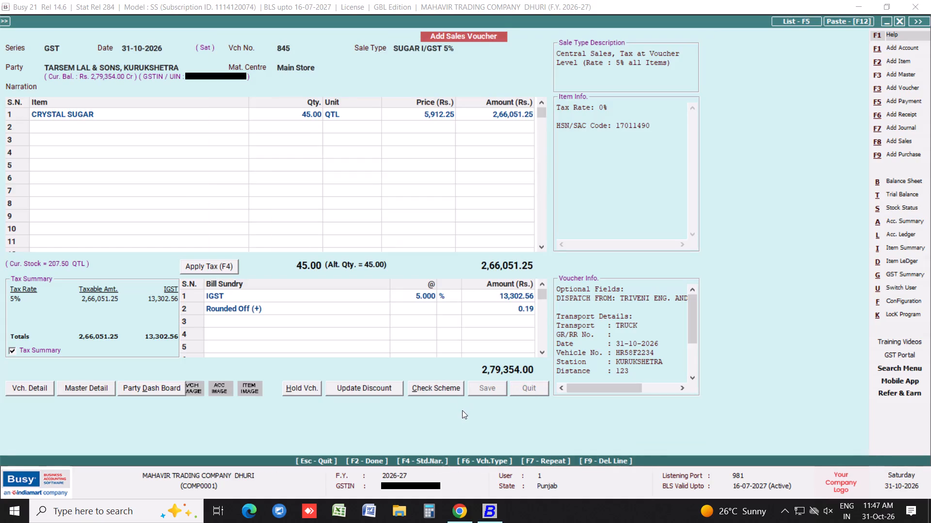
Generate the e-invoice and e-way bill for sales voucher 845, keeping the default IRN generation options.
click(488, 283)
click(397, 276)
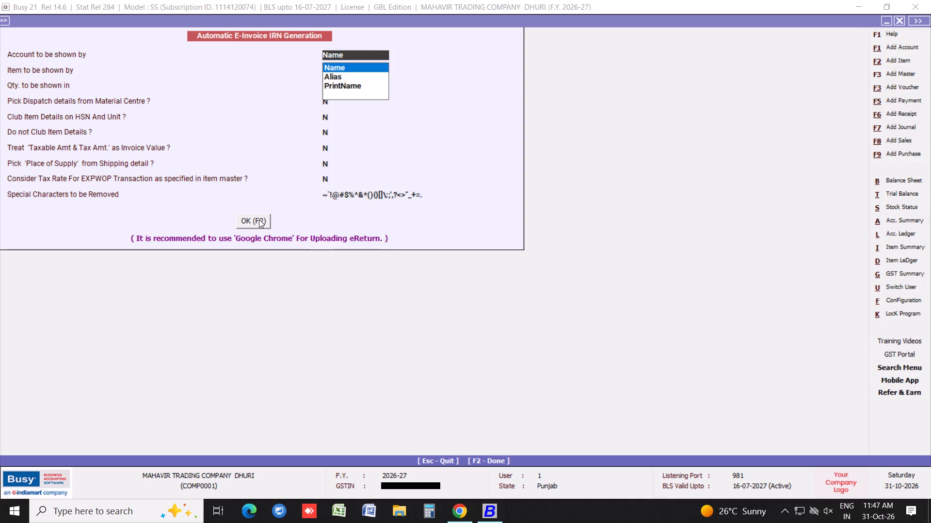
click(259, 219)
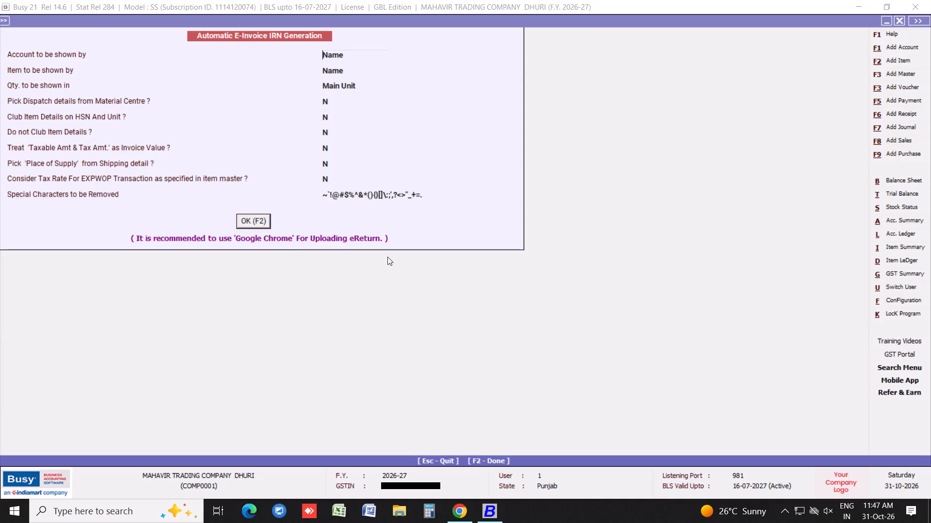
click(516, 274)
click(386, 406)
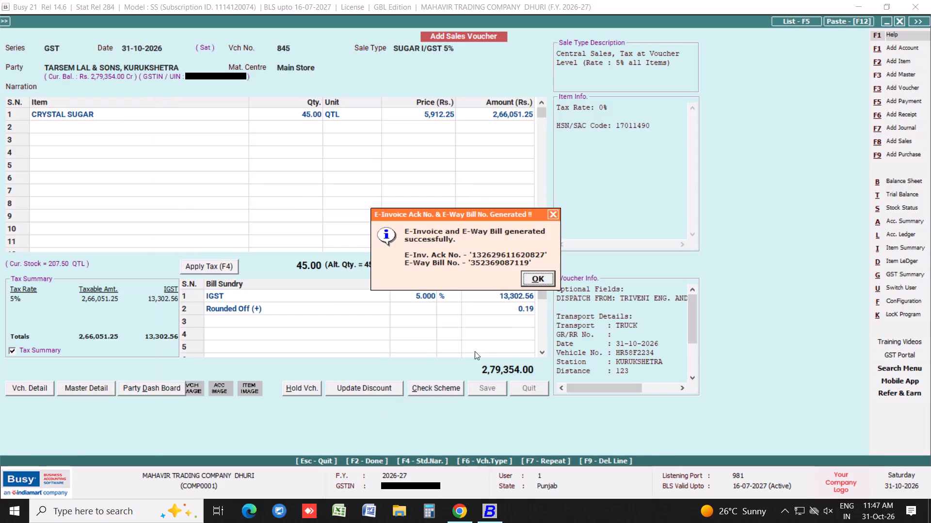
click(536, 277)
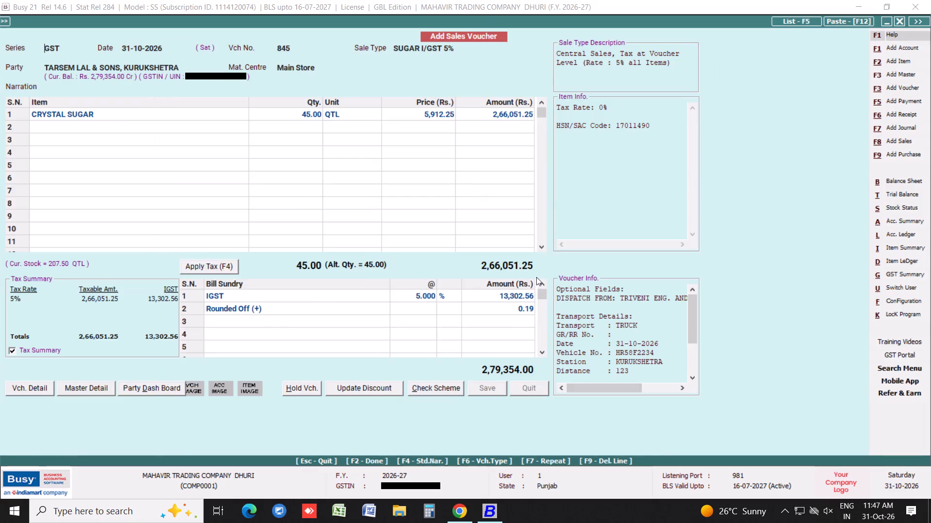
Open the generated e-way bill for voucher 845 as a PDF in Adobe Acrobat.
click(536, 277)
click(502, 281)
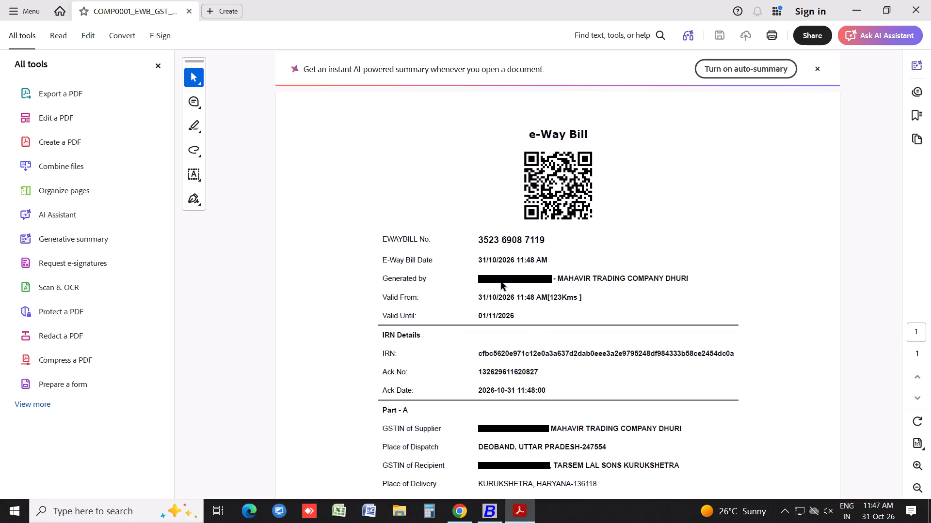
Take a snapshot of the e-way bill page, from the heading down to the barcode below Part B.
right_click(430, 132)
click(485, 233)
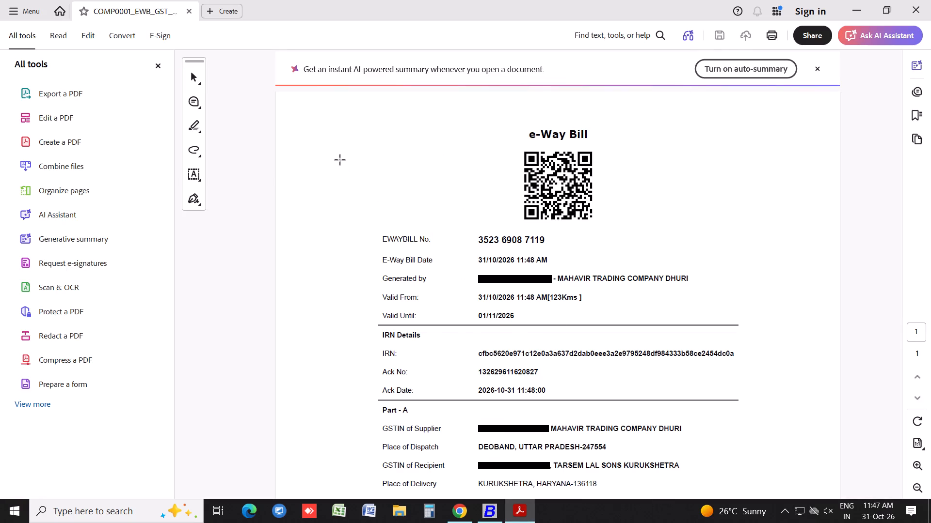
drag(320, 113, 812, 522)
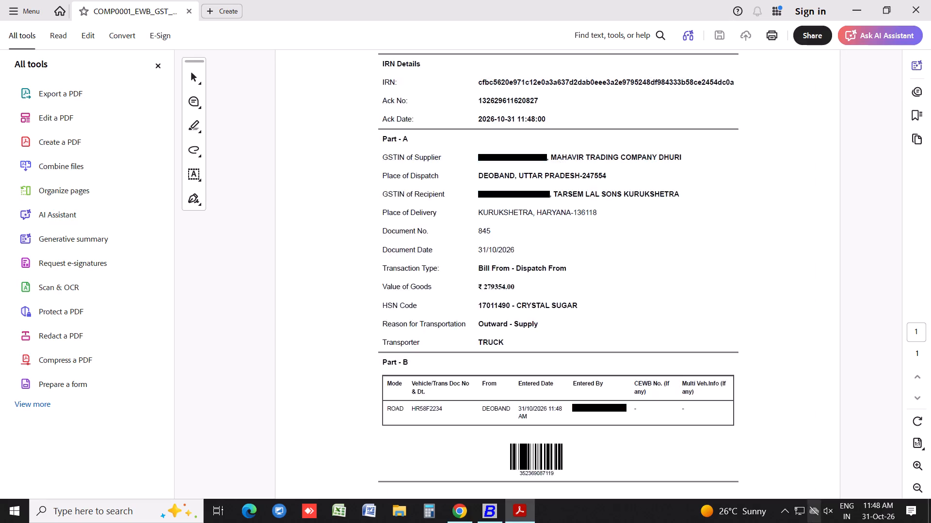
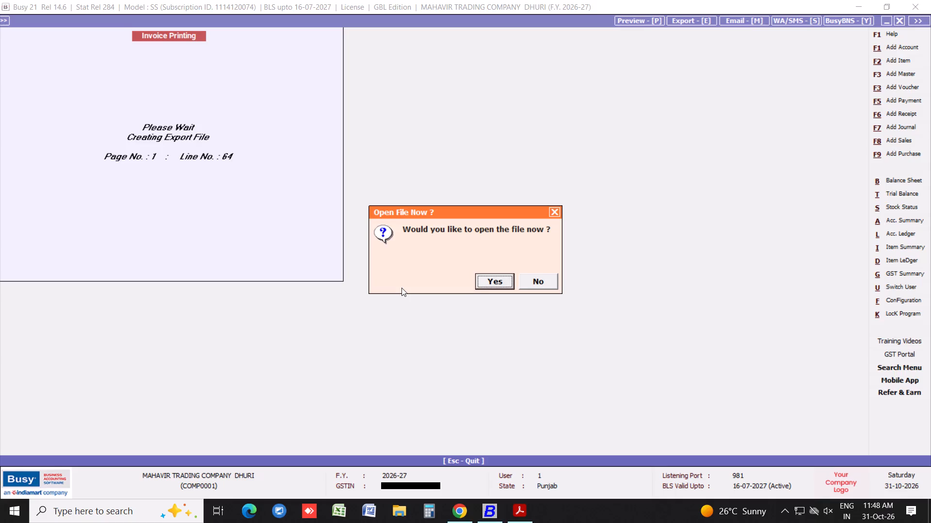
Open the exported PDF of sales invoice 845 in Adobe Acrobat and print it with the default print settings.
click(488, 285)
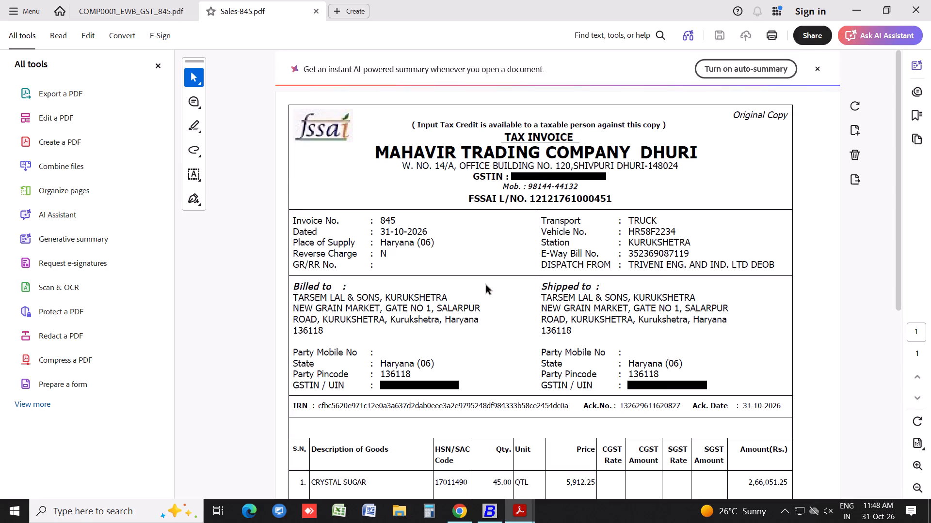
key(ctrl+p)
key(Return)
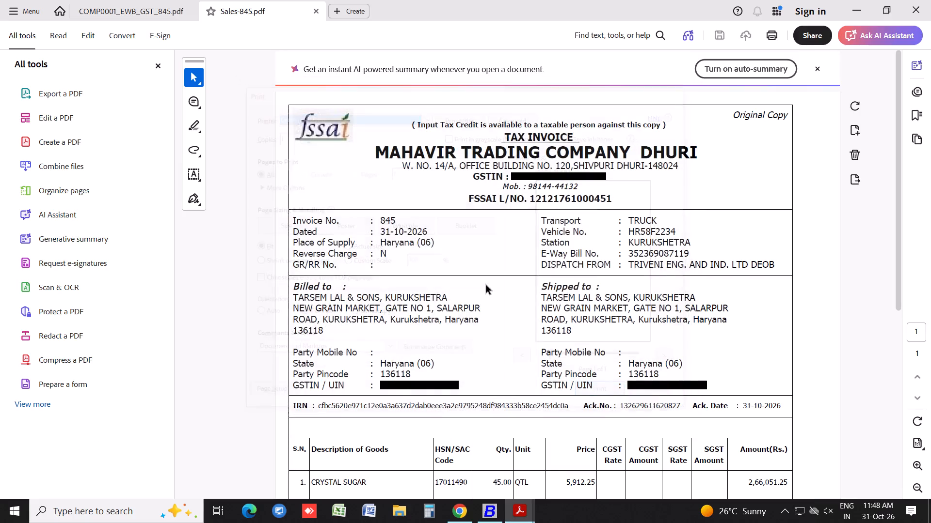